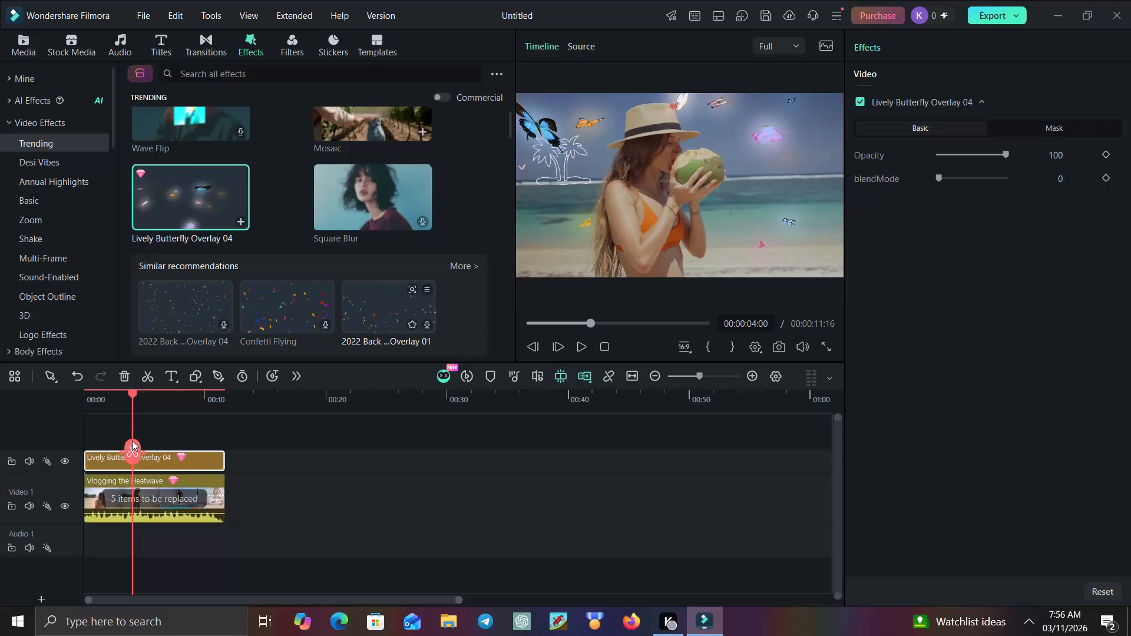
Add the community template "2026 travel vlog" directly after the first clip's end, matching the project settings to 1280x720 30fps.
drag(132, 440, 234, 442)
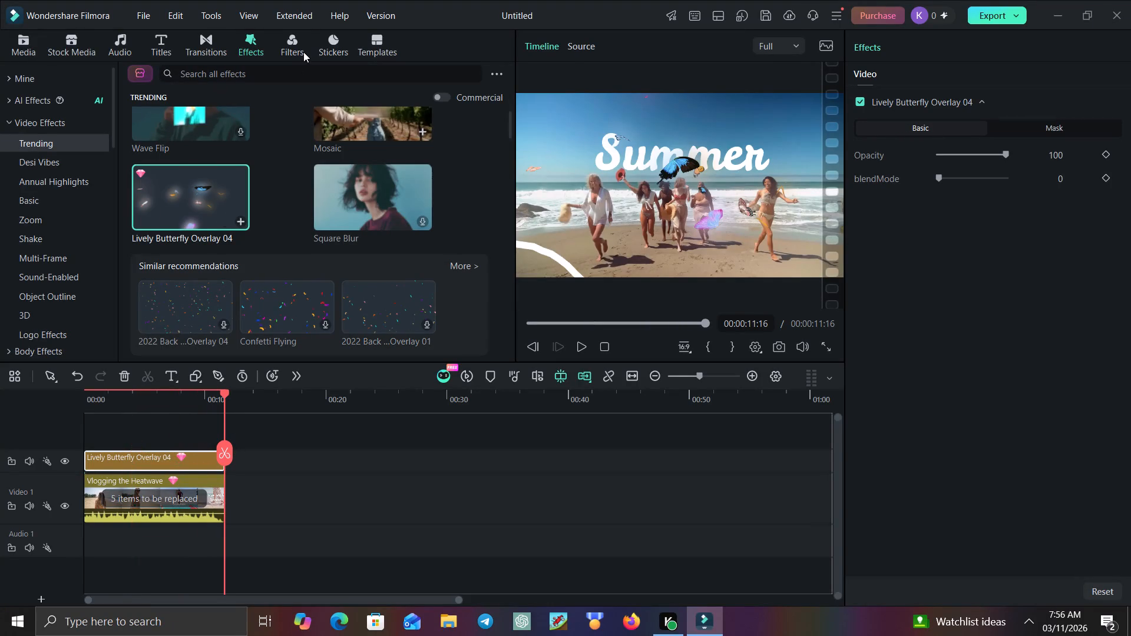
click(373, 41)
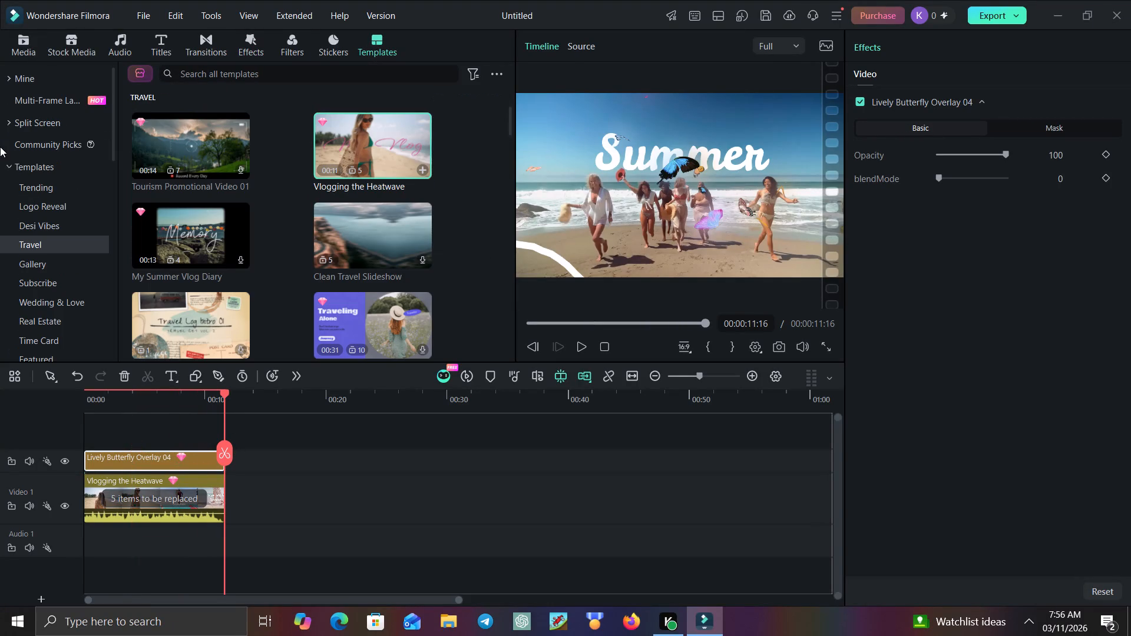
click(28, 138)
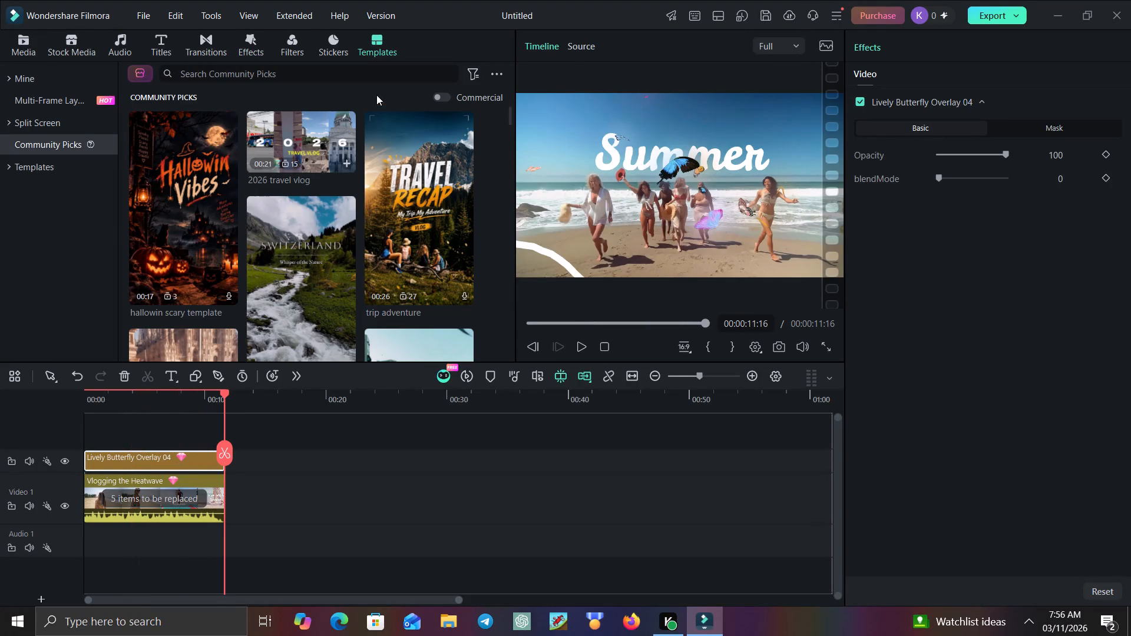
drag(317, 145, 266, 436)
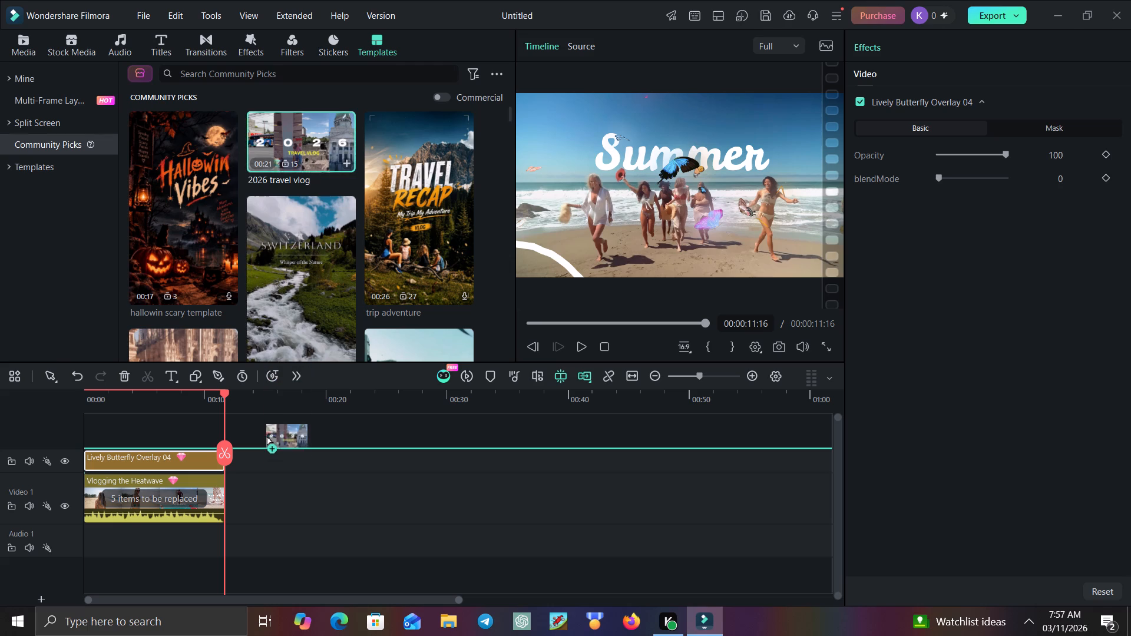
drag(266, 436, 266, 450)
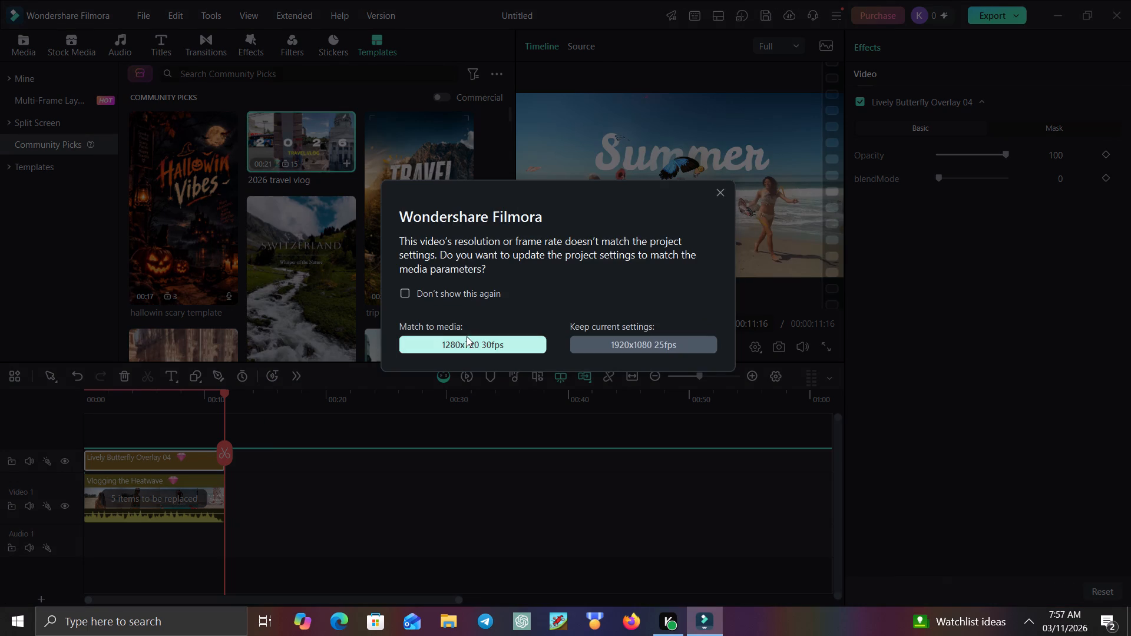
click(468, 339)
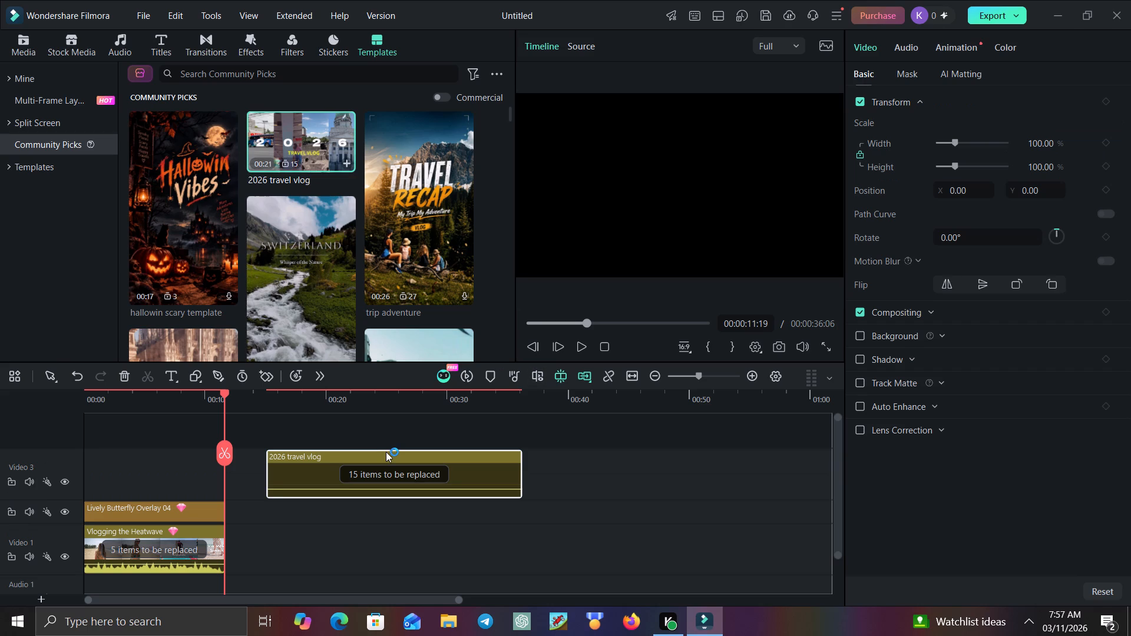
drag(310, 458, 270, 466)
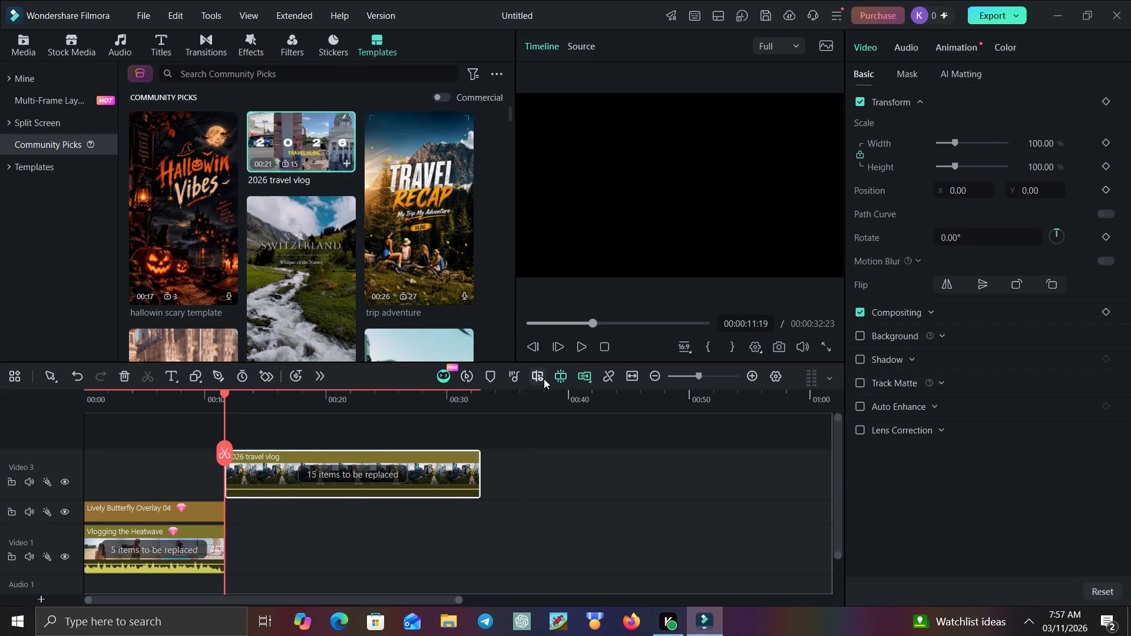
Play back part of the 2026 travel vlog clip to review it.
click(579, 347)
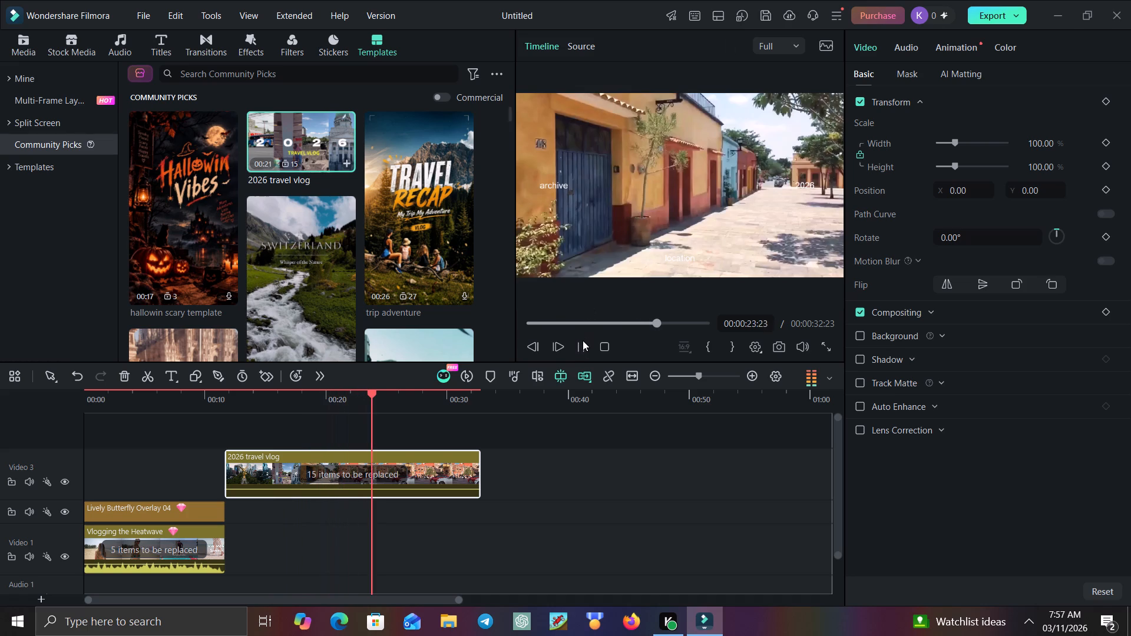
click(583, 341)
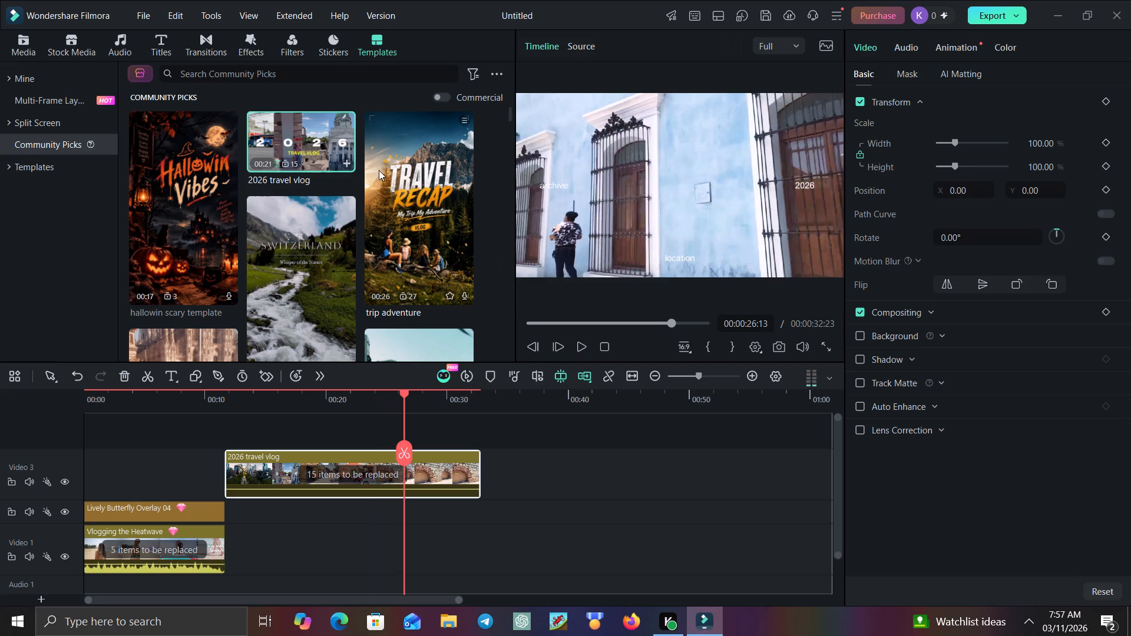
Add the B&W Style basic filter on the butterfly overlay's track and extend its end to the 2026 travel vlog clip's end.
click(297, 39)
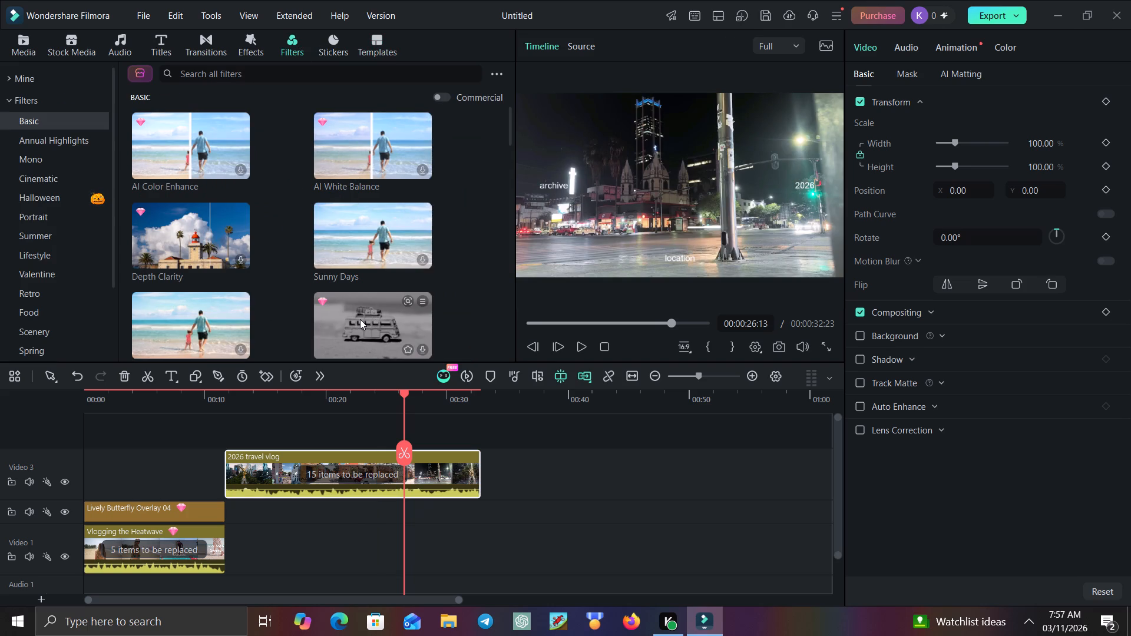
click(360, 319)
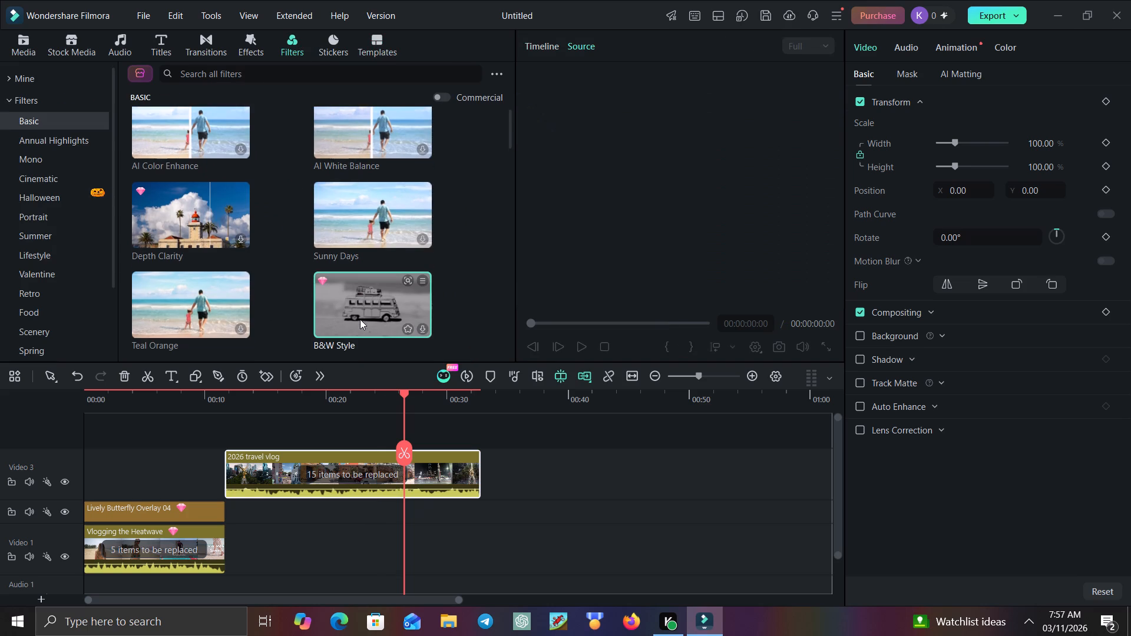
drag(362, 302, 263, 516)
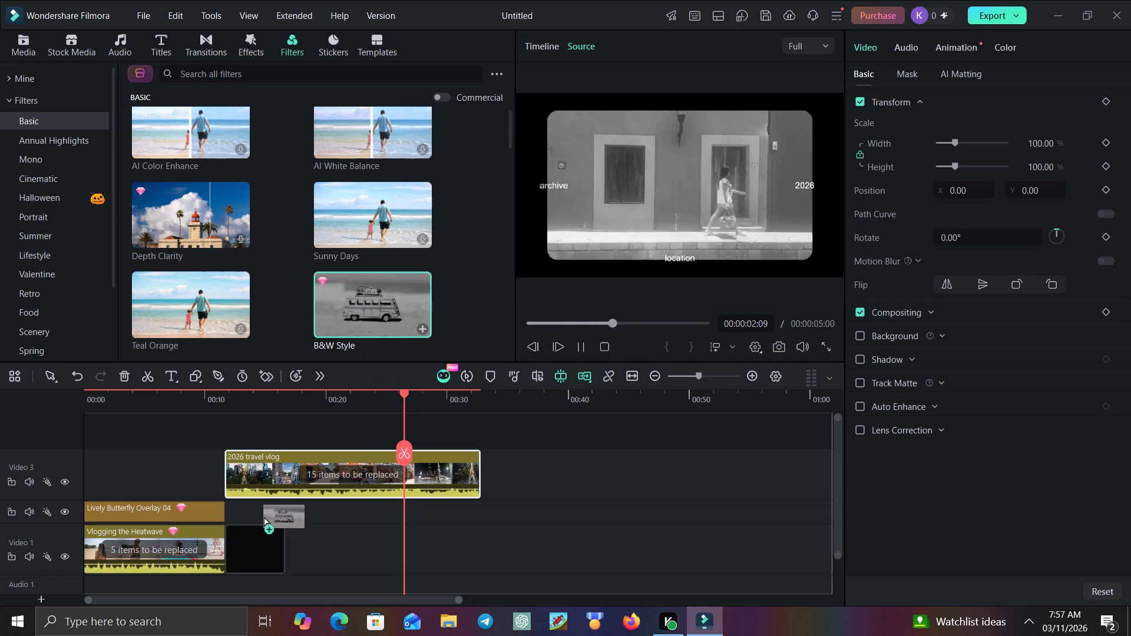
drag(263, 516, 240, 515)
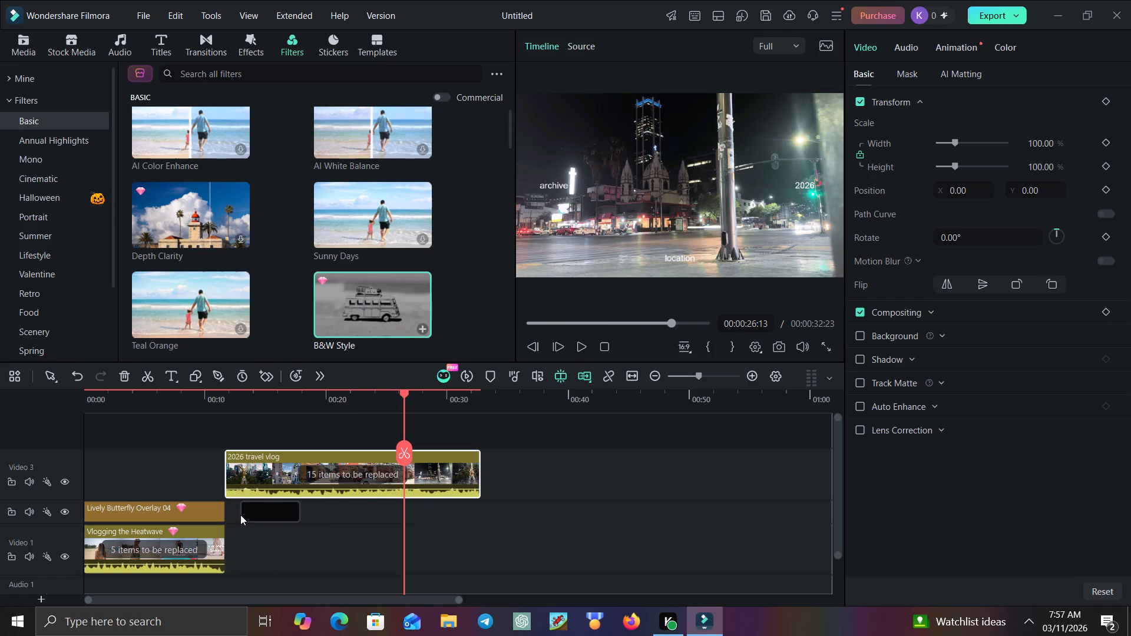
drag(299, 510, 319, 510)
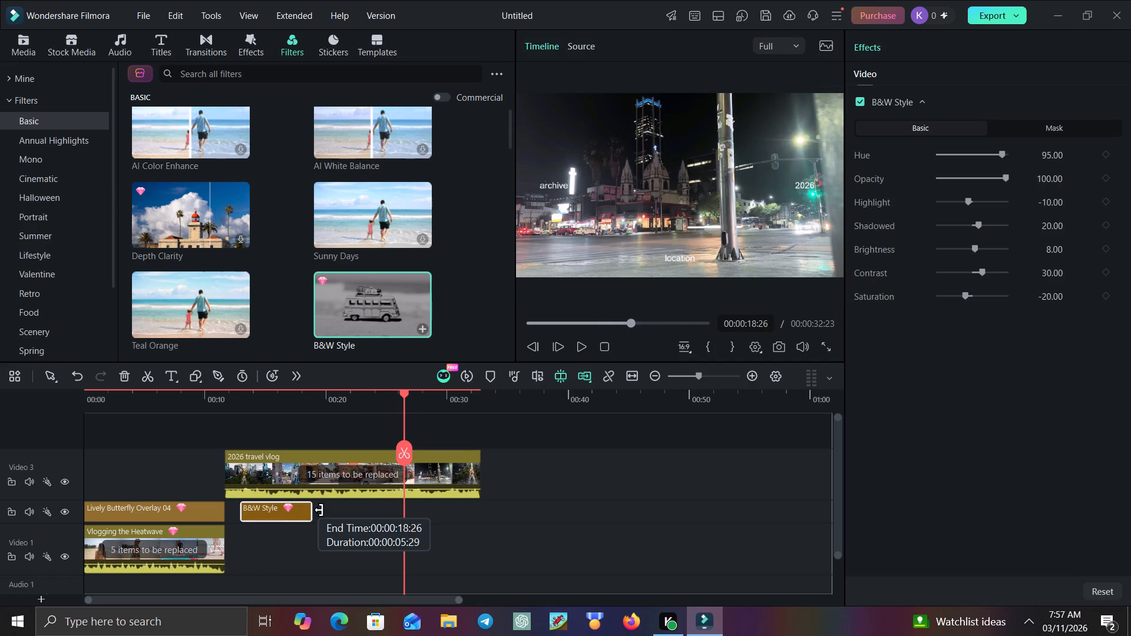
drag(319, 510, 478, 501)
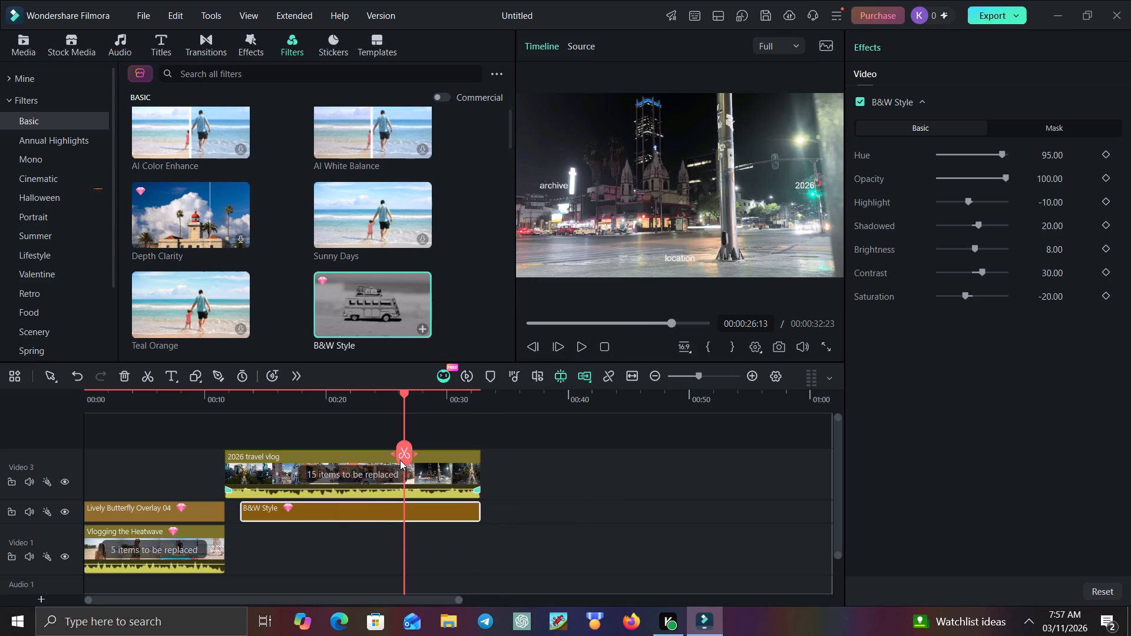
Move the 2026 travel vlog clip onto the Video 1 track, directly after Vlogging the Heatwave and beneath the filter.
drag(404, 452, 255, 458)
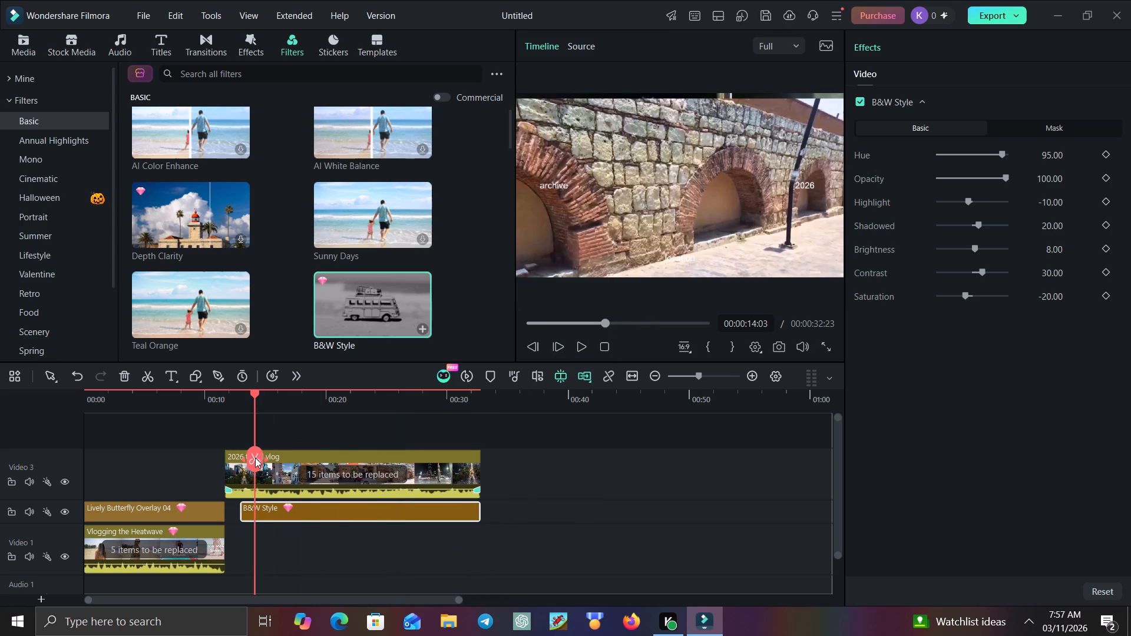
click(309, 512)
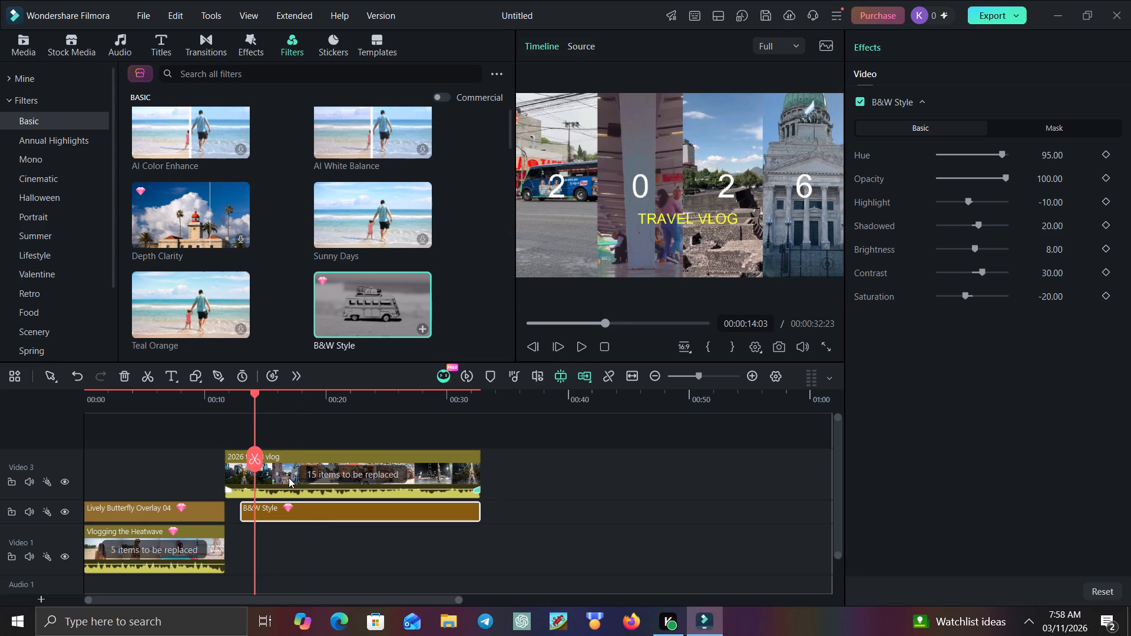
drag(272, 481, 296, 527)
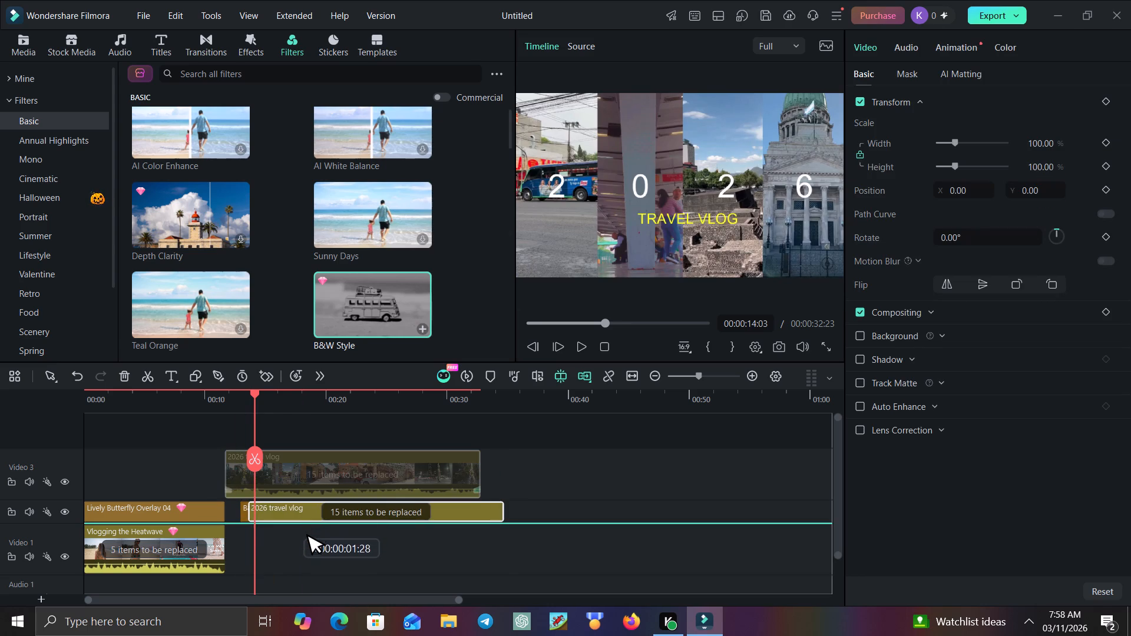
drag(296, 527, 290, 539)
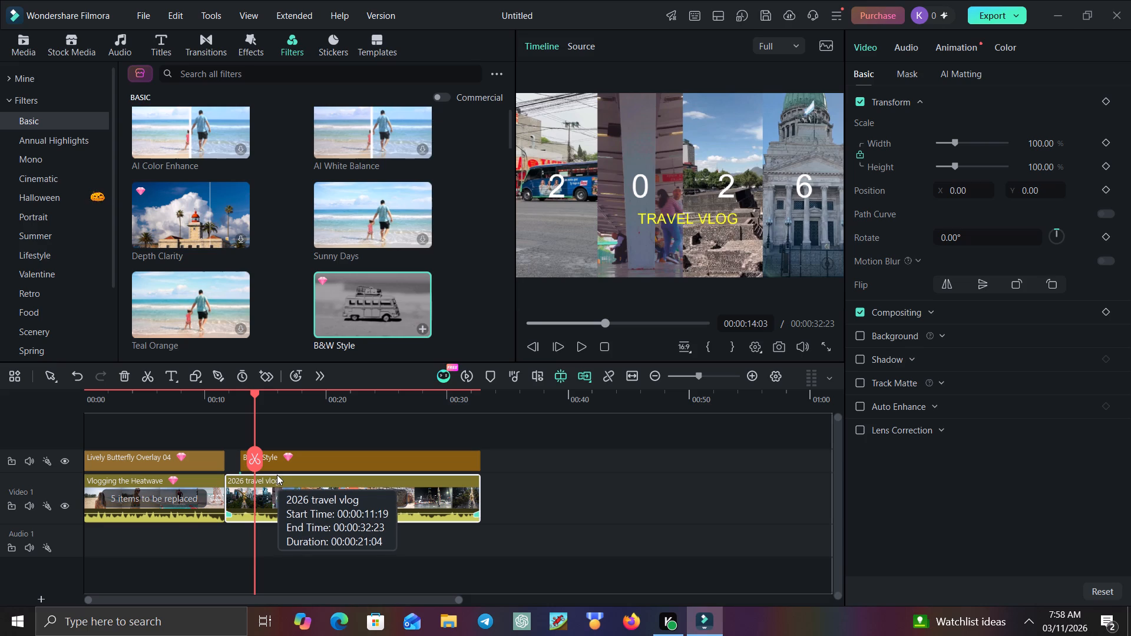
drag(277, 476, 305, 478)
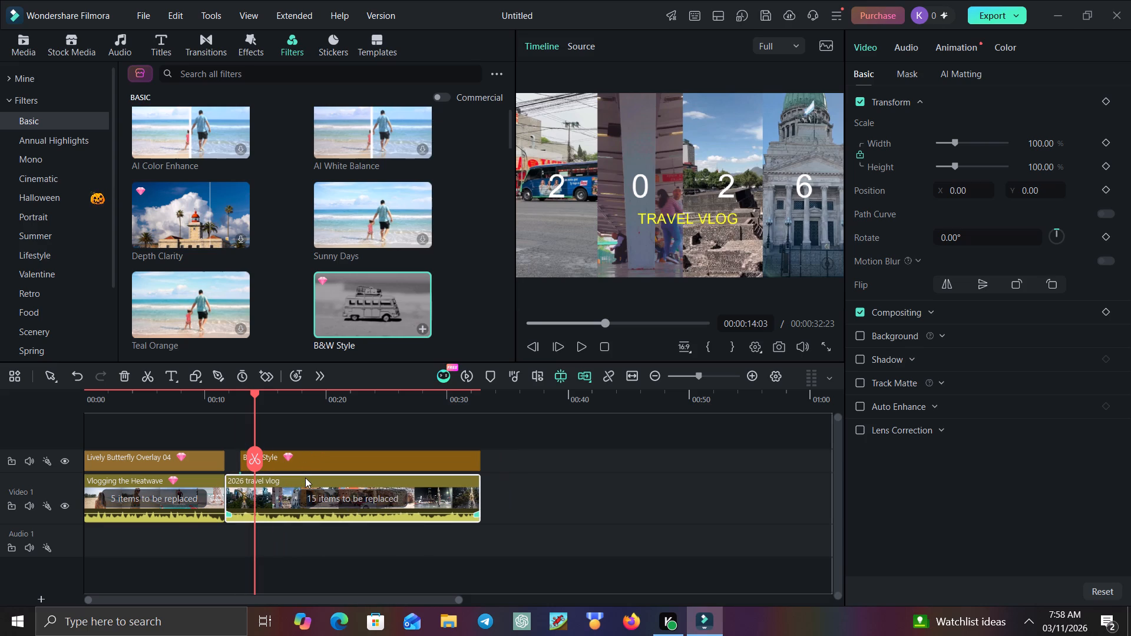
Shift the B&W Style filter earlier so it starts together with the 2026 travel vlog clip.
drag(315, 462, 306, 462)
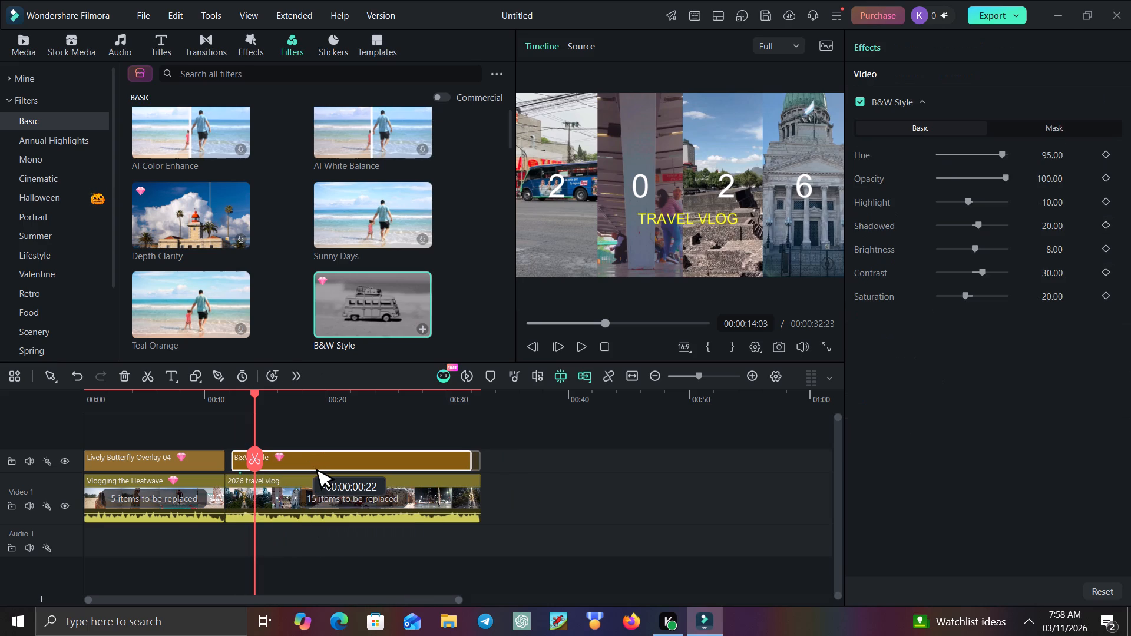
drag(306, 462, 301, 464)
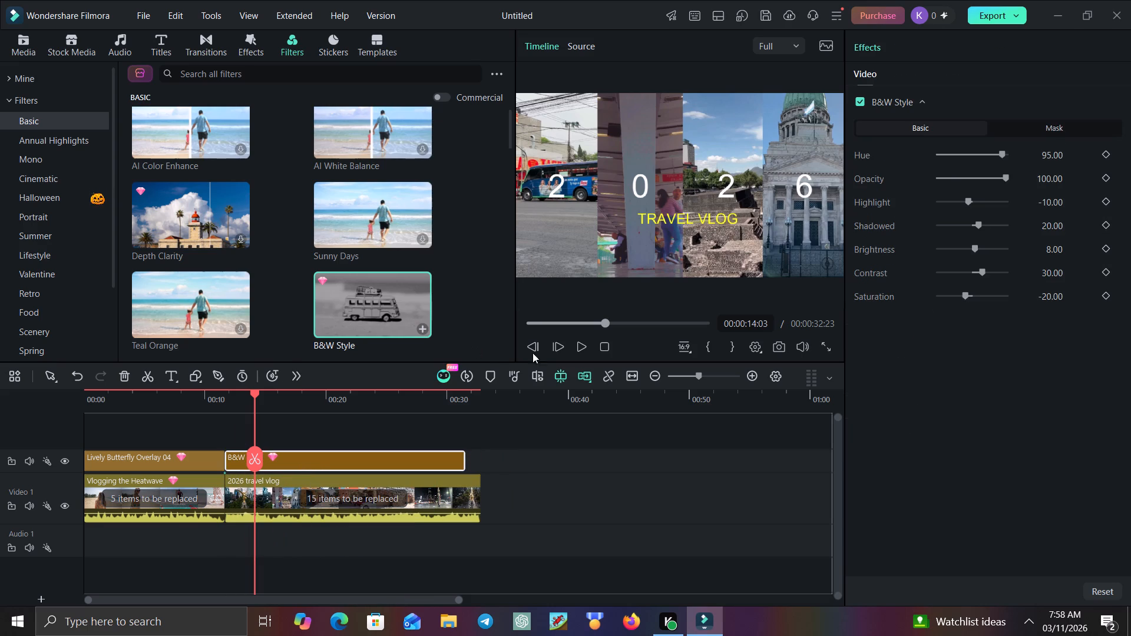
Play back the 2026 travel vlog clip to check the black-and-white filter.
click(579, 345)
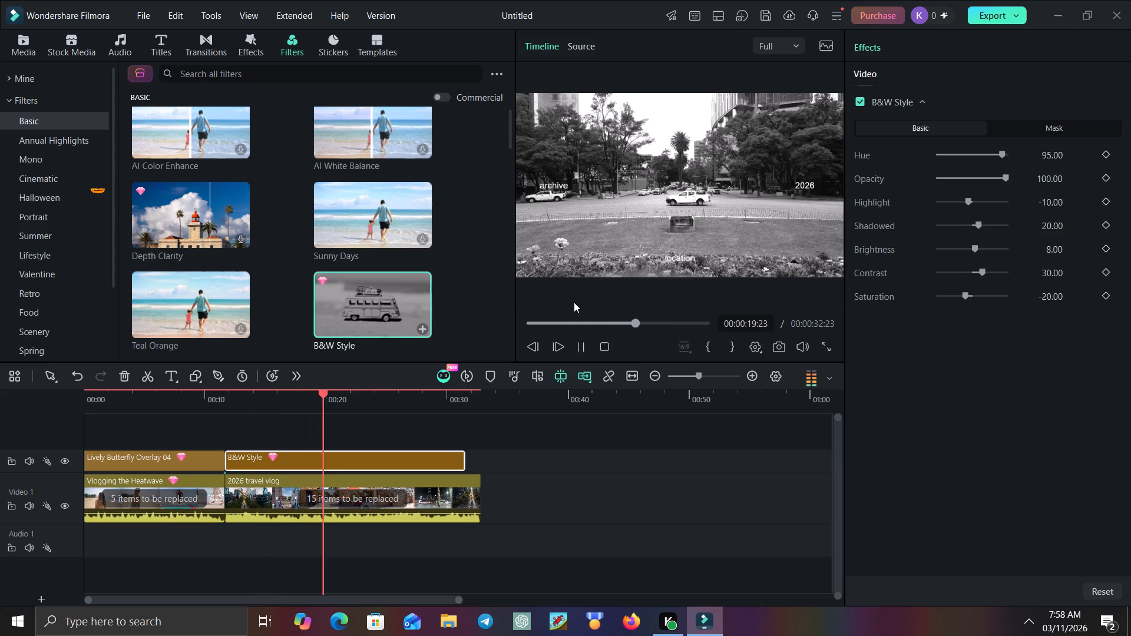
click(584, 342)
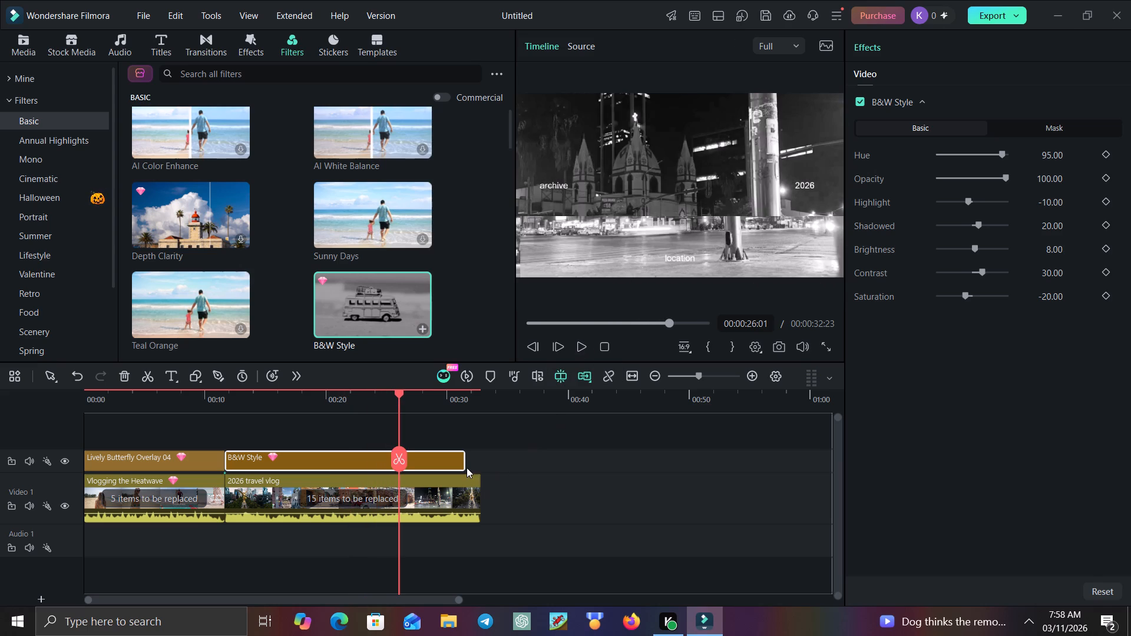
Extend the B&W Style filter's end to about the end of the 2026 travel vlog clip.
drag(464, 462, 474, 462)
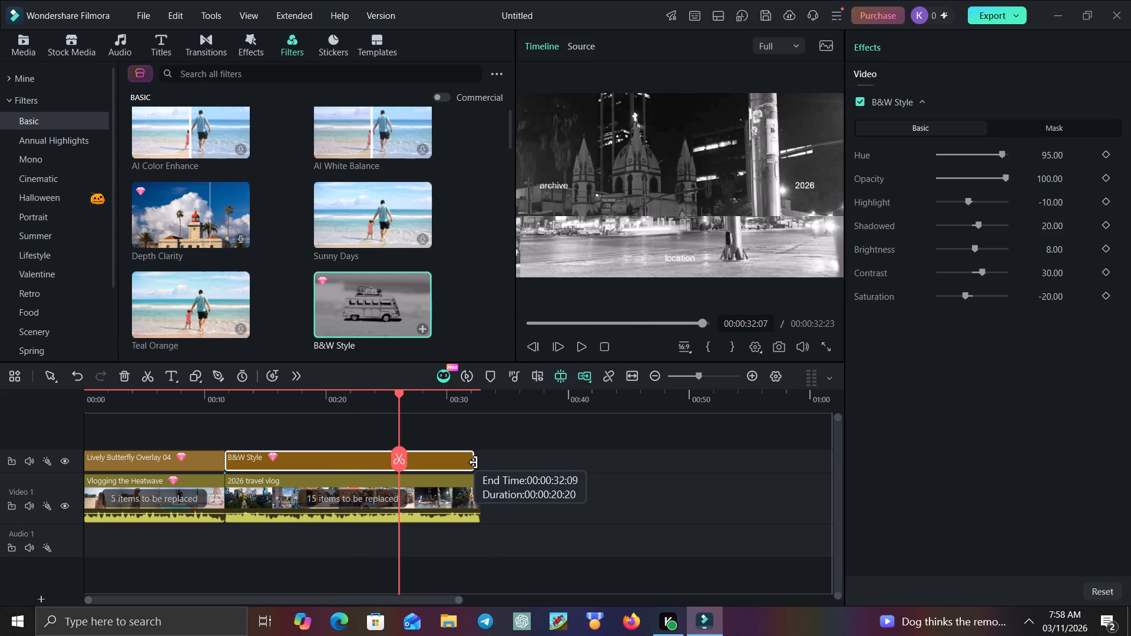
drag(474, 462, 478, 462)
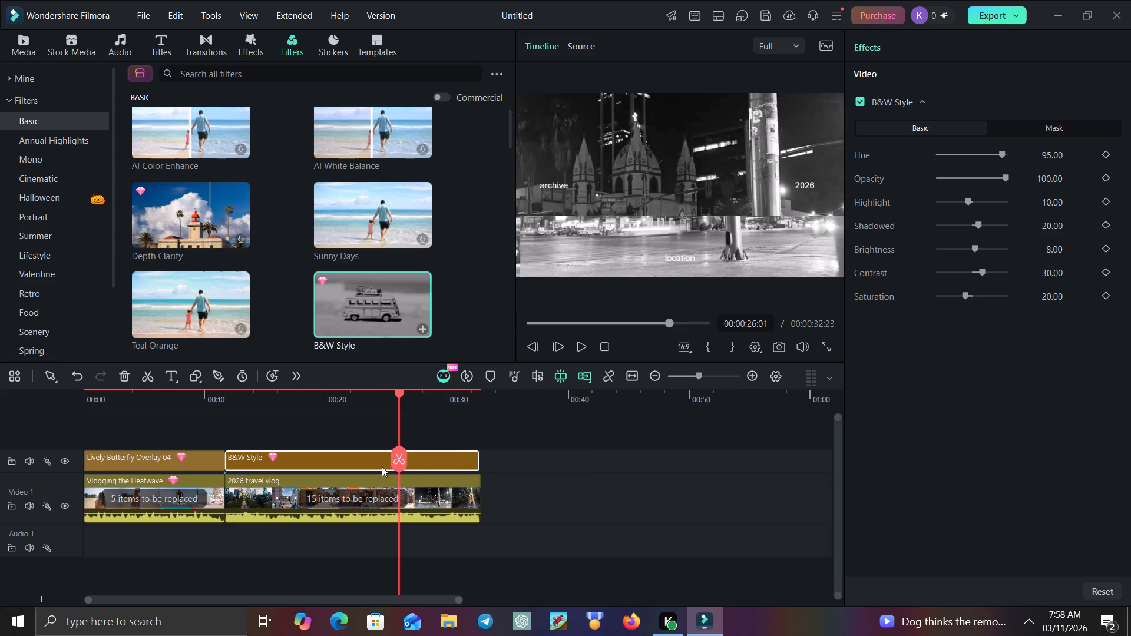
Place the playhead near the end of the last clip and download the travel template "Feel The World".
drag(394, 459, 472, 453)
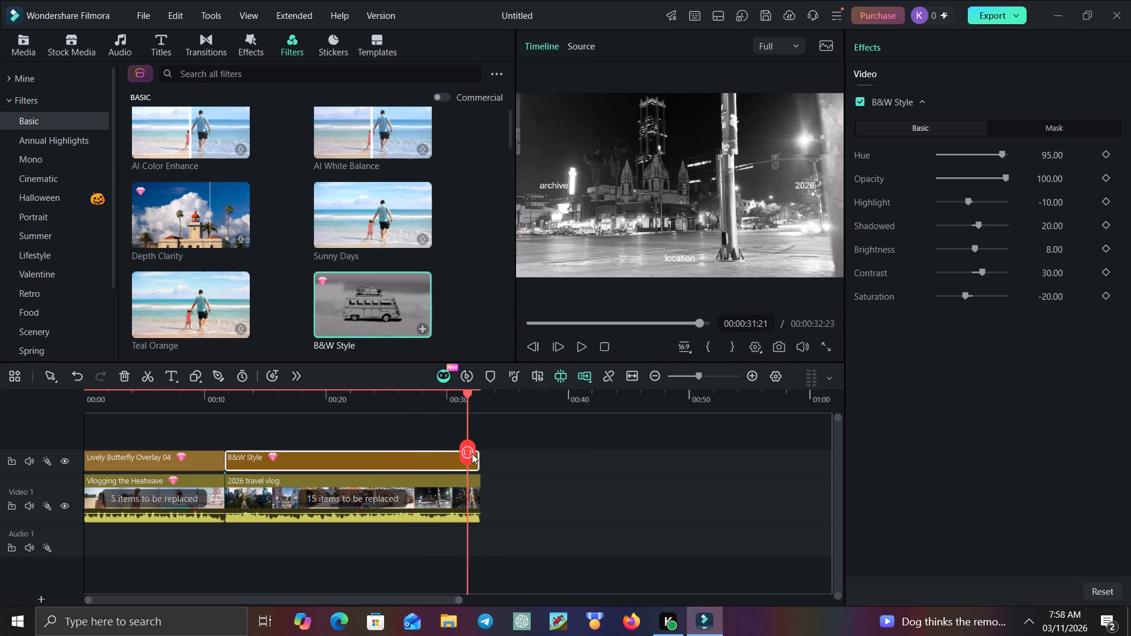
drag(472, 453, 479, 453)
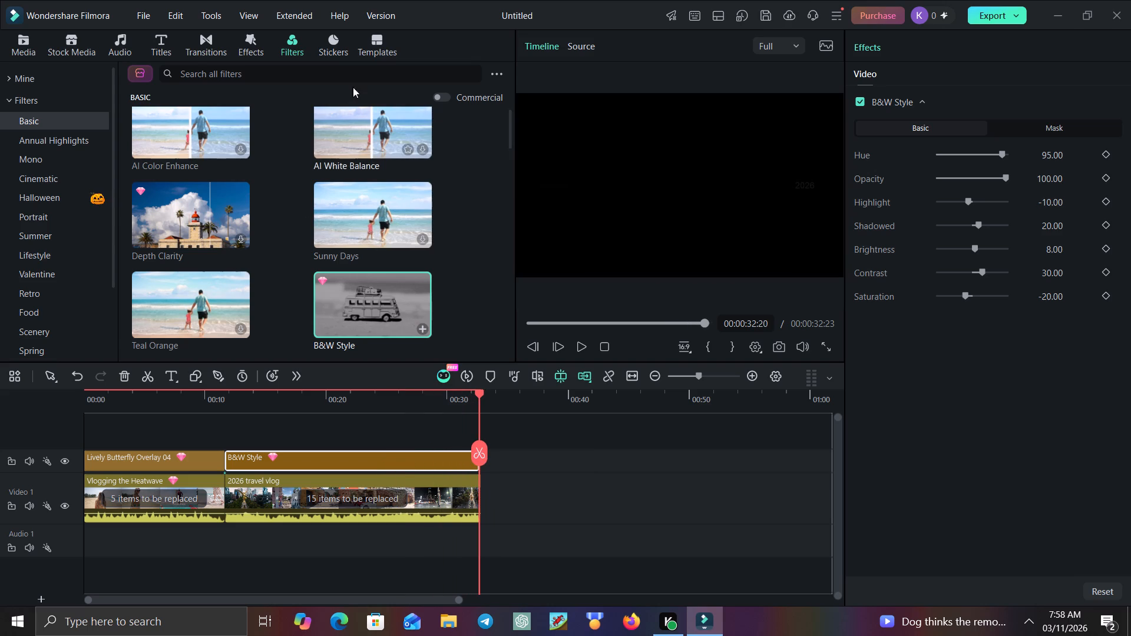
click(373, 45)
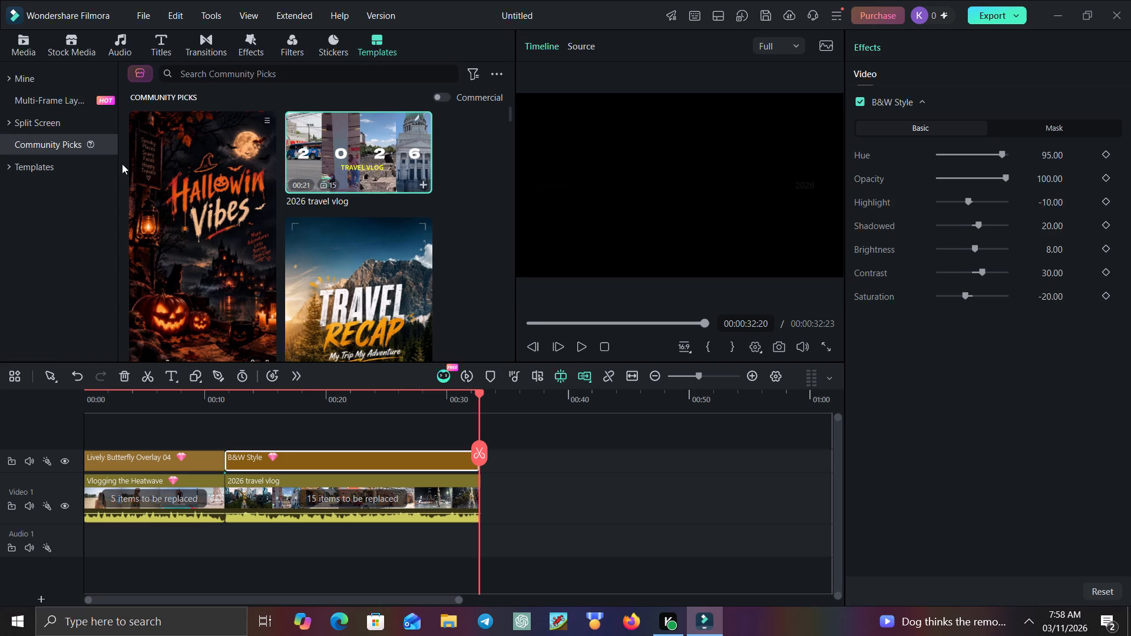
click(59, 174)
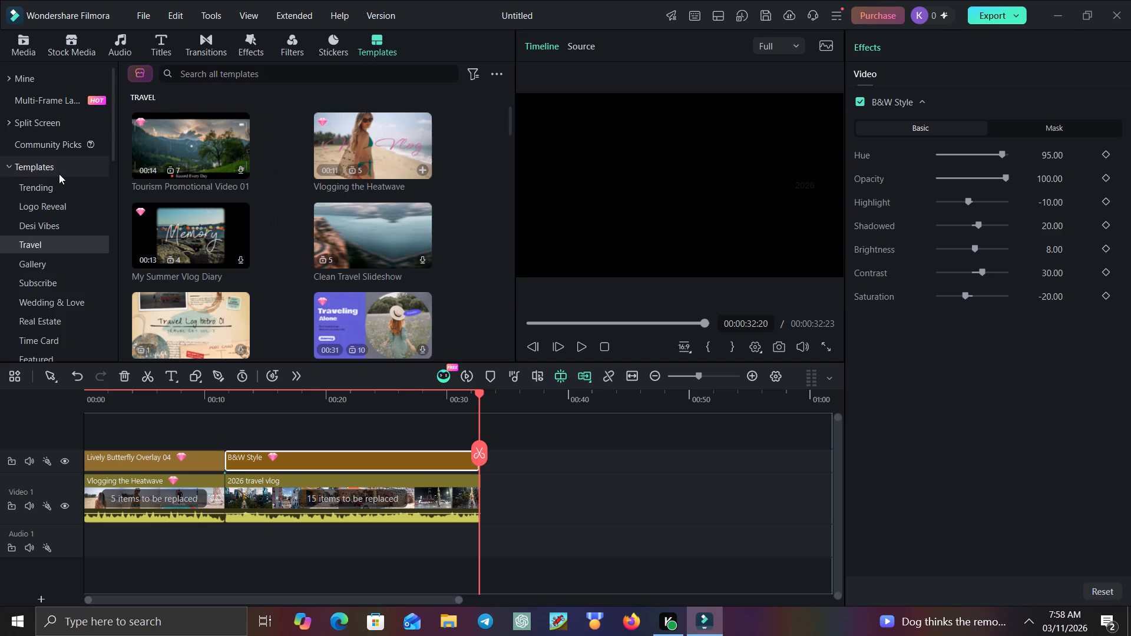
scroll(221, 282, down, 3)
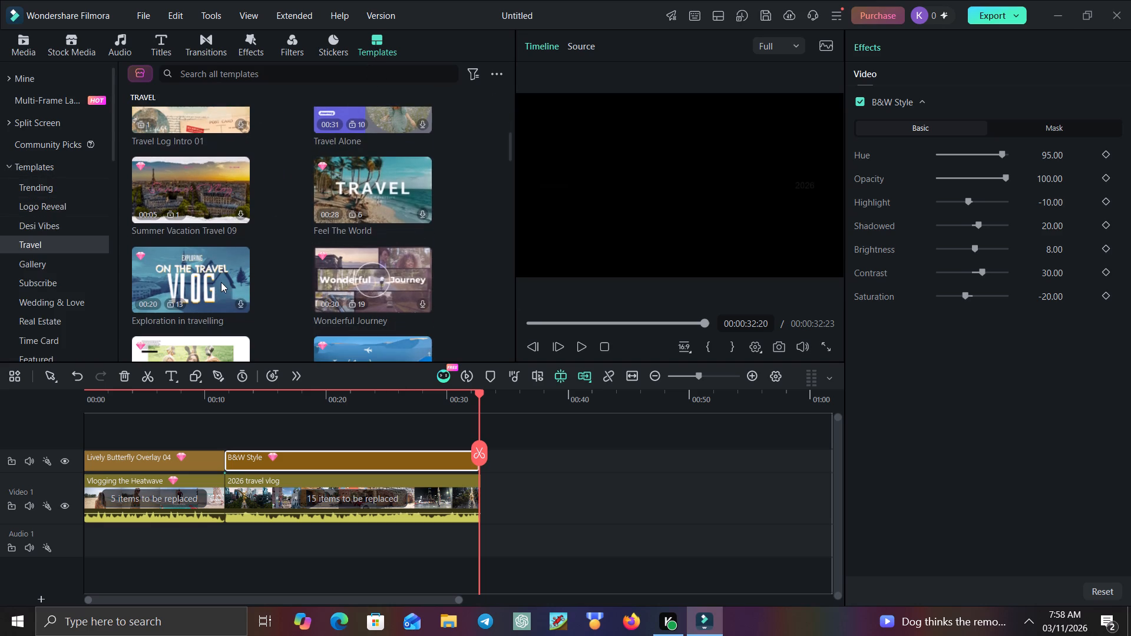
click(422, 212)
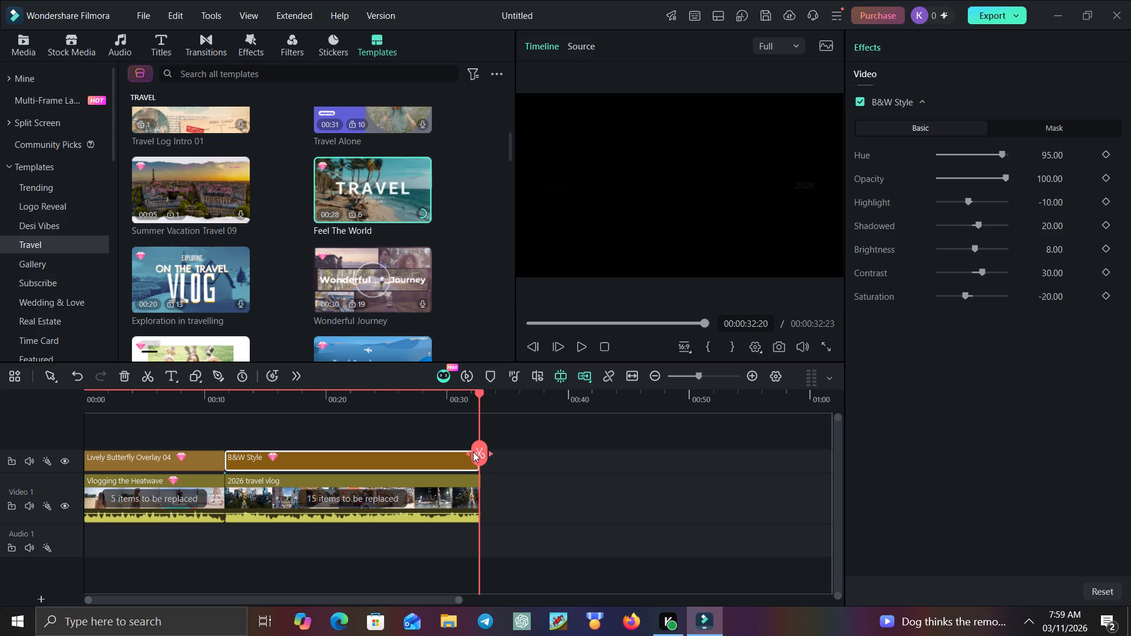
Scrub back to about 1 second and play part of the Vlogging the Heatwave clip to check its butterfly overlay.
drag(473, 452, 414, 441)
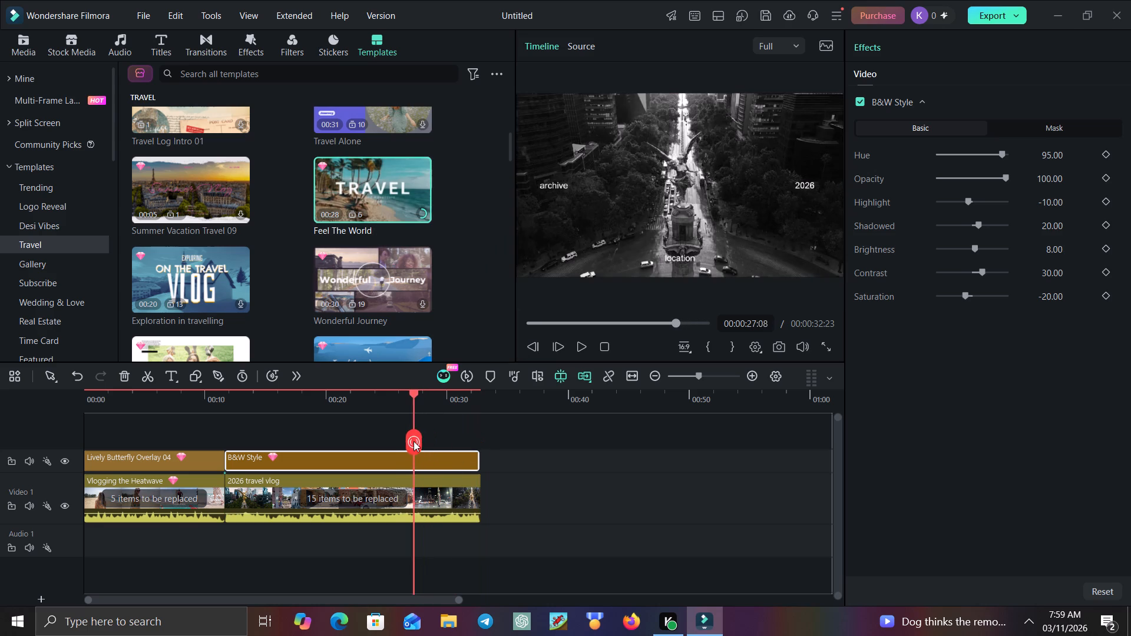
drag(414, 441, 391, 434)
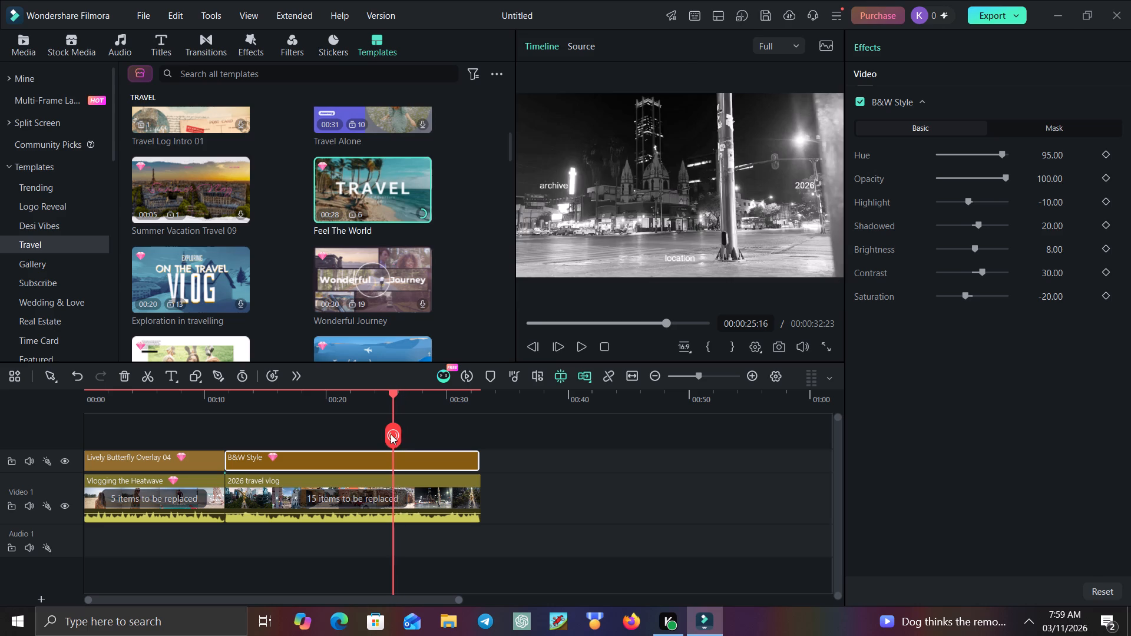
drag(391, 434, 350, 418)
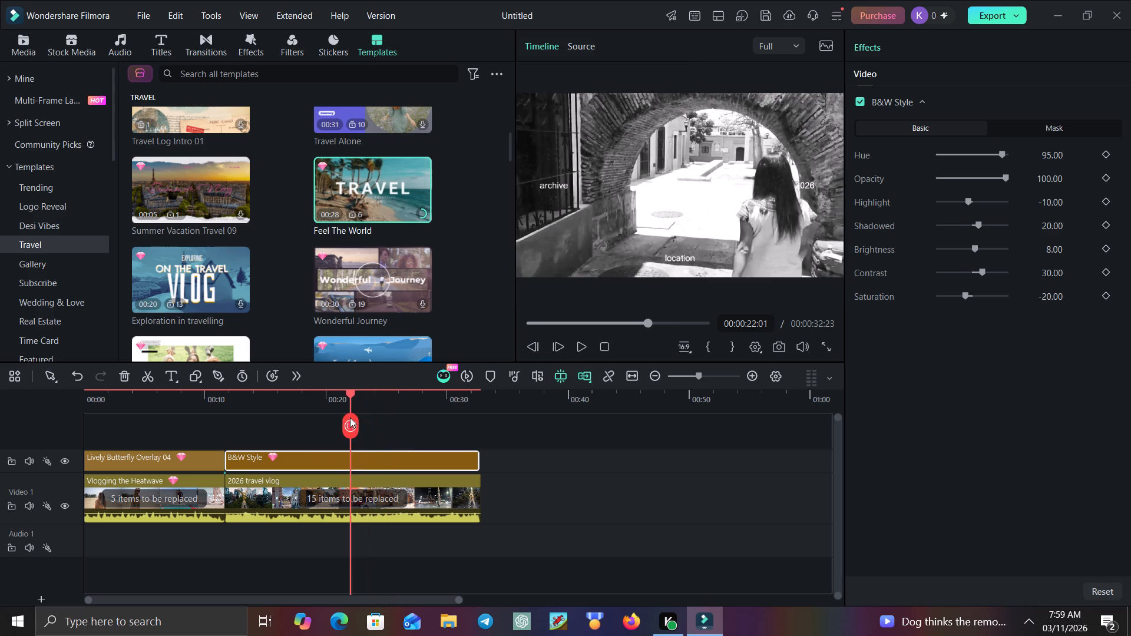
drag(350, 418, 289, 398)
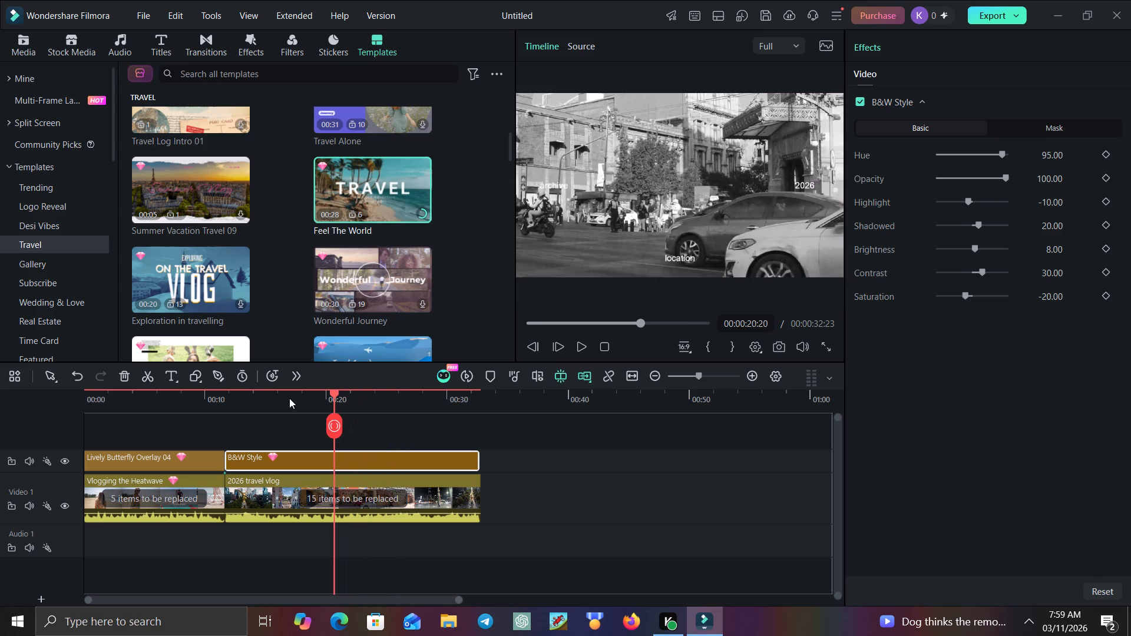
drag(289, 398, 104, 377)
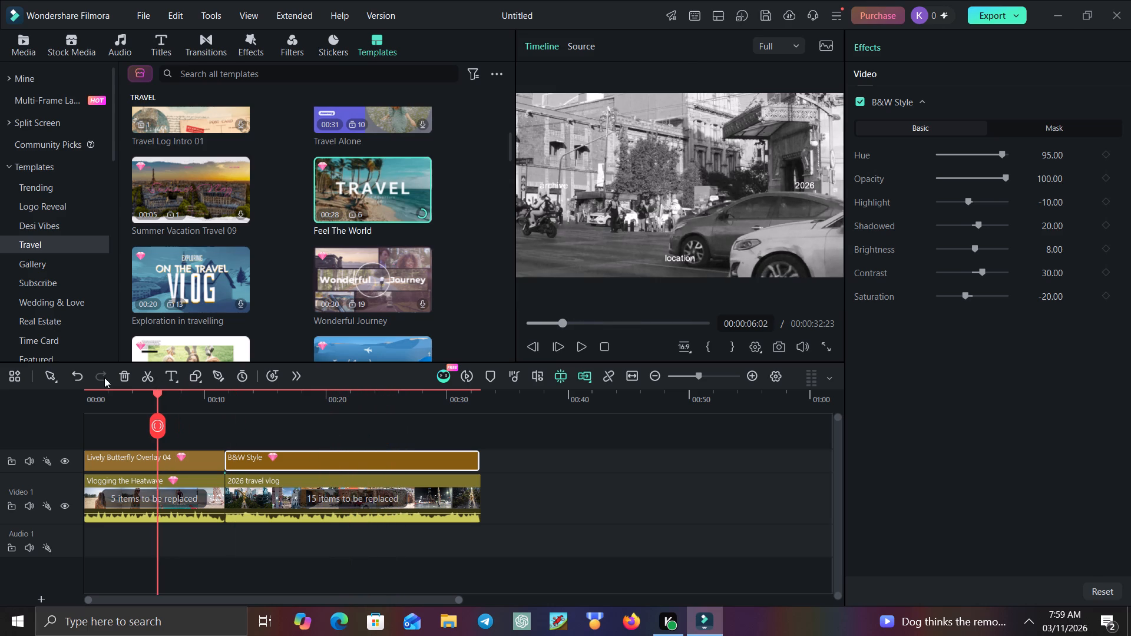
drag(104, 377, 111, 397)
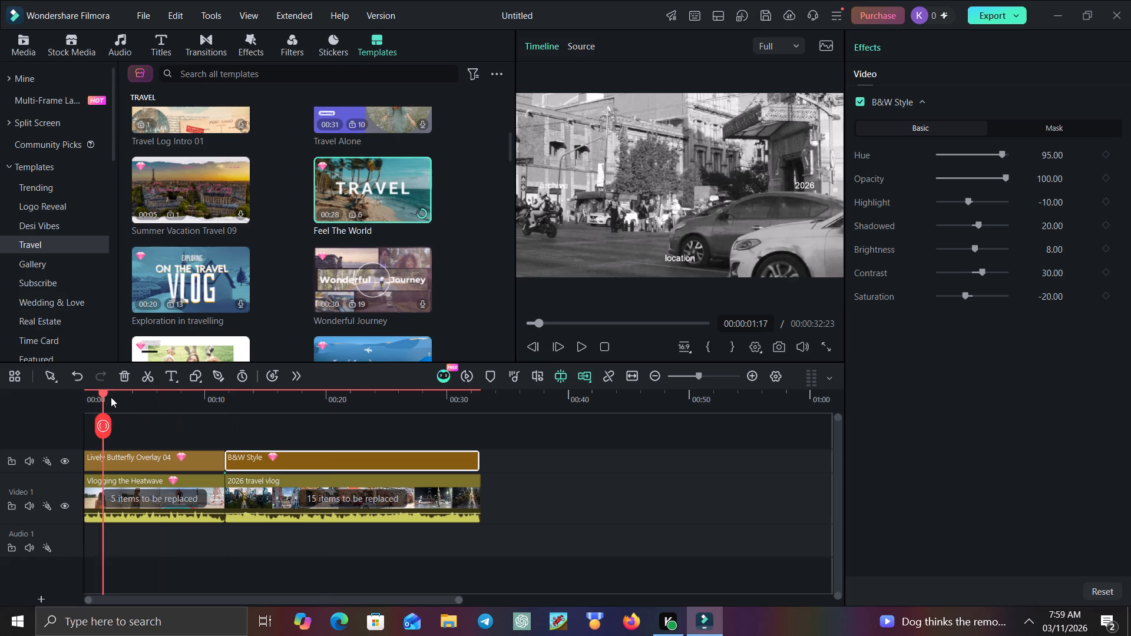
click(578, 348)
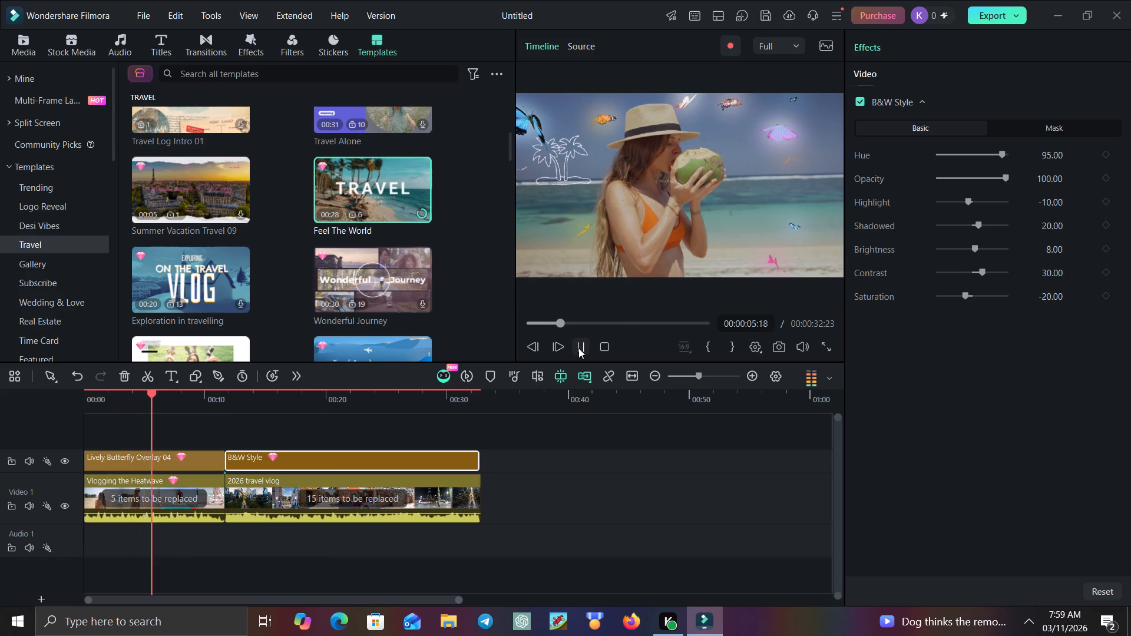
click(578, 348)
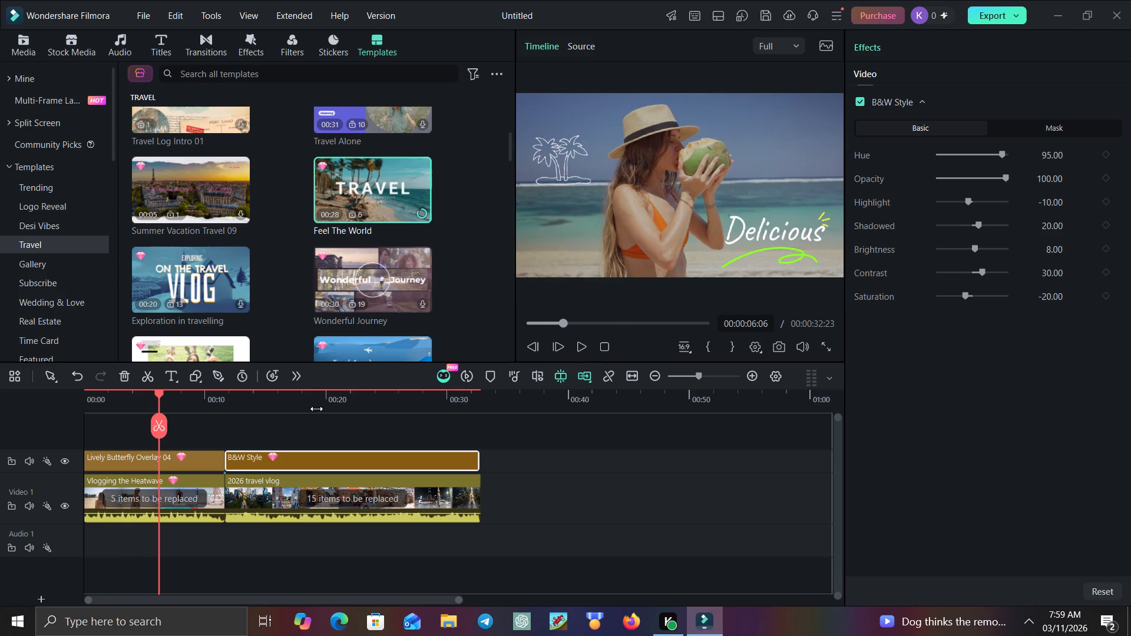
Play back the early part of the 2026 travel vlog clip from about 13 seconds to check the filter.
drag(154, 424, 162, 424)
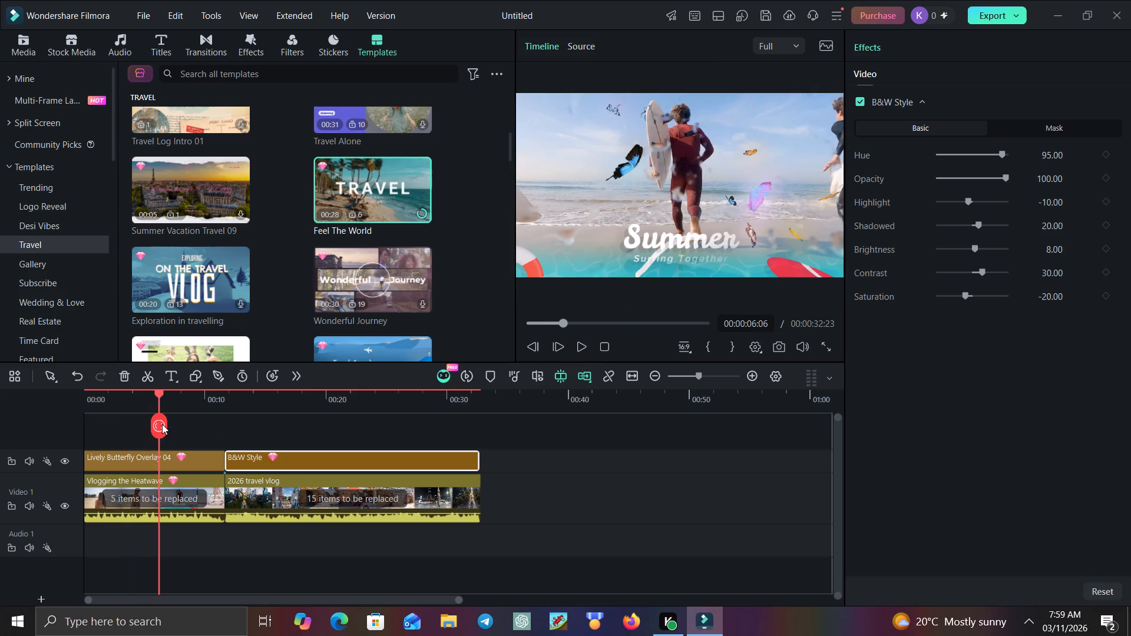
drag(162, 424, 244, 423)
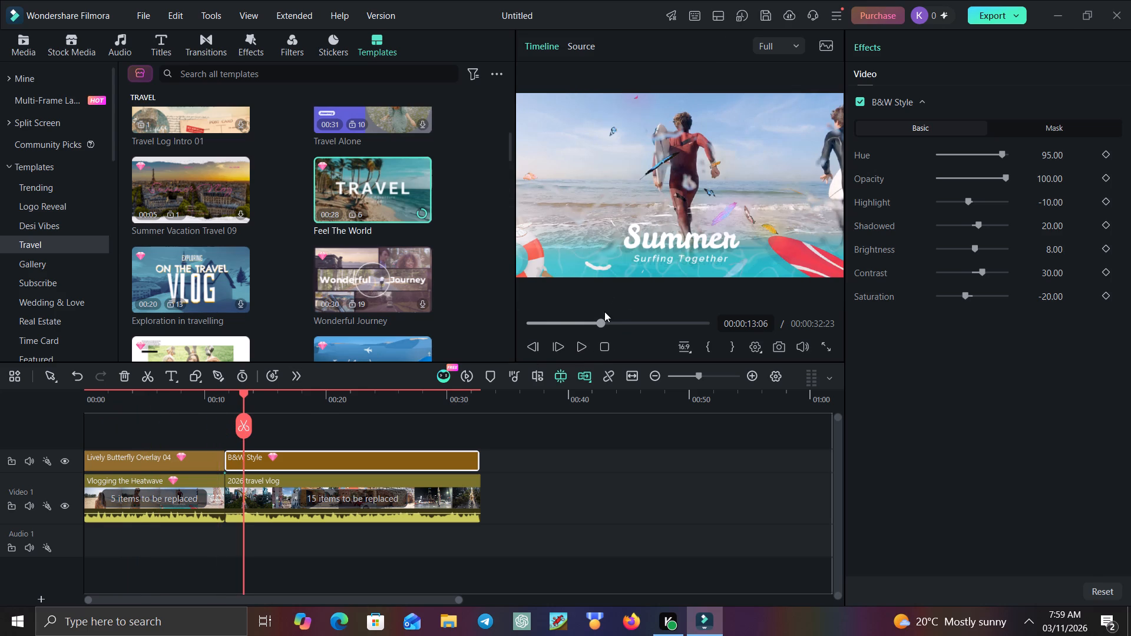
click(584, 352)
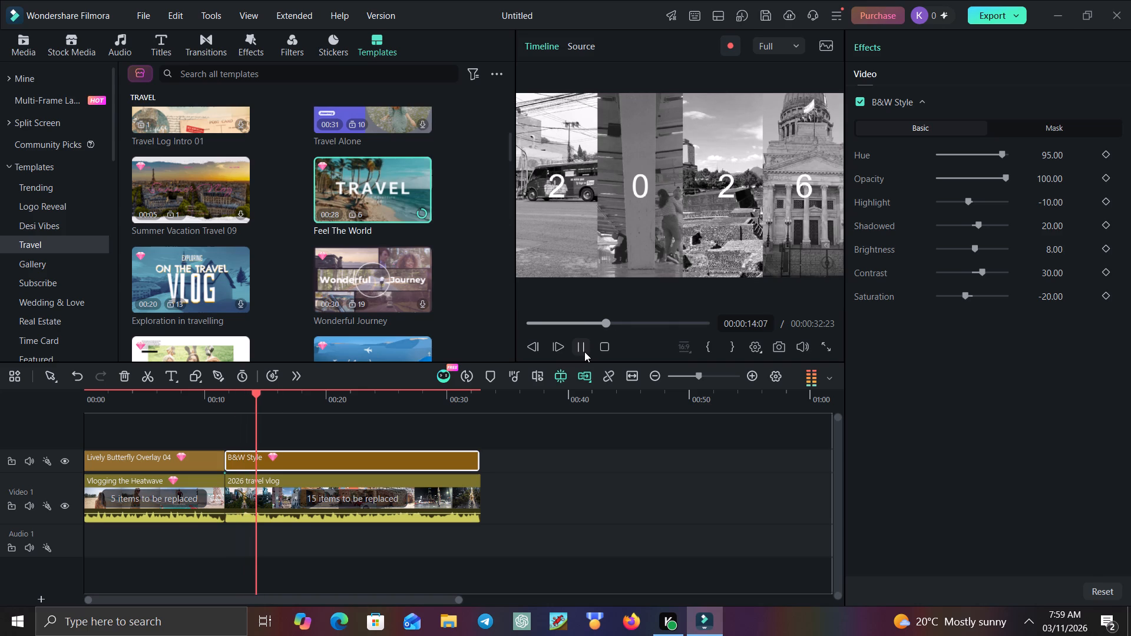
click(584, 352)
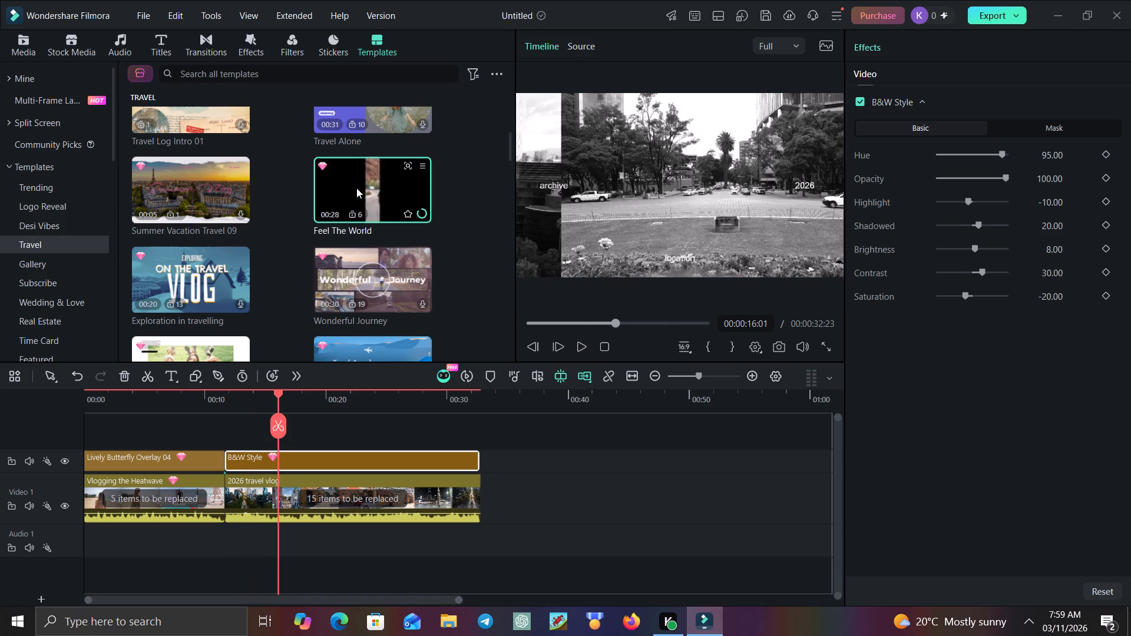
Add the Feel The World template directly after the 2026 travel vlog clip, matching the project settings to 1920x1080 25fps.
drag(365, 185, 499, 417)
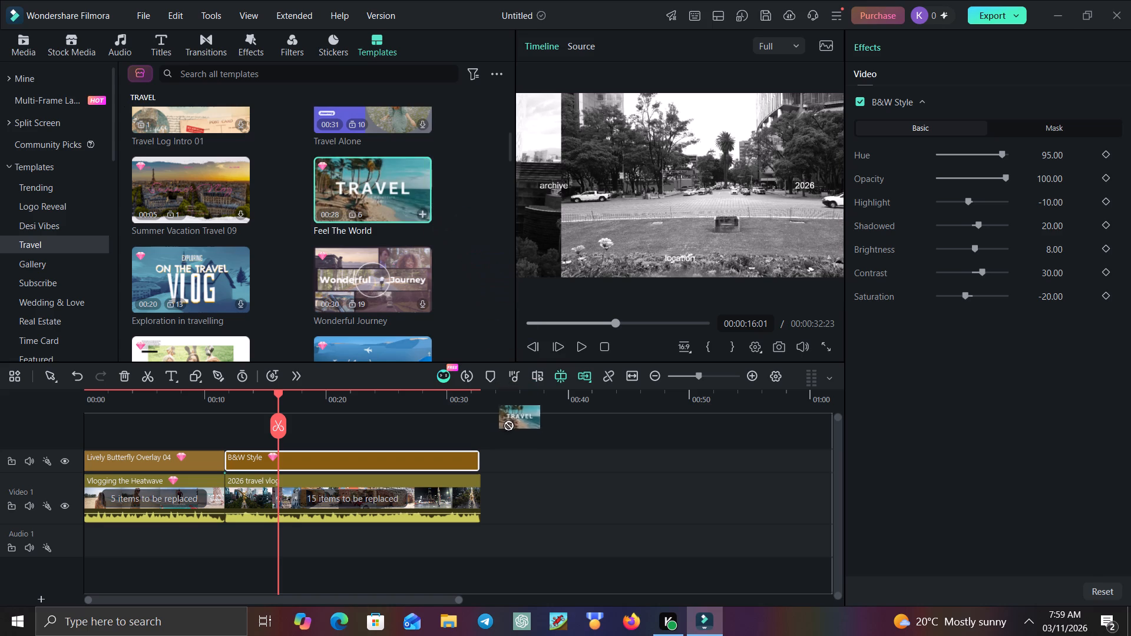
drag(499, 417, 514, 503)
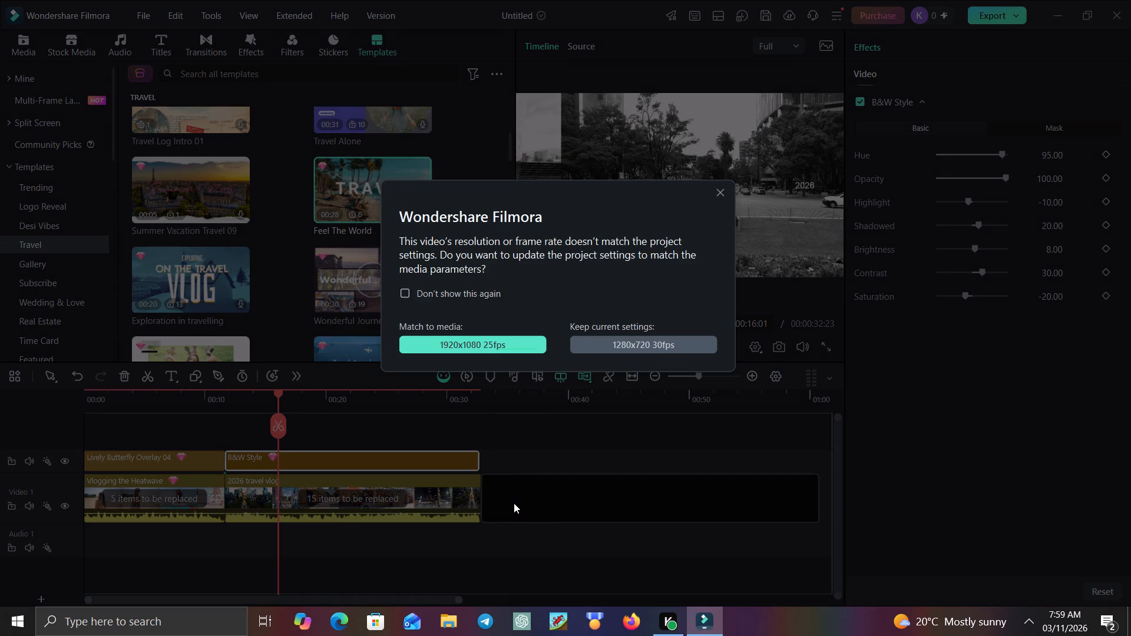
click(483, 343)
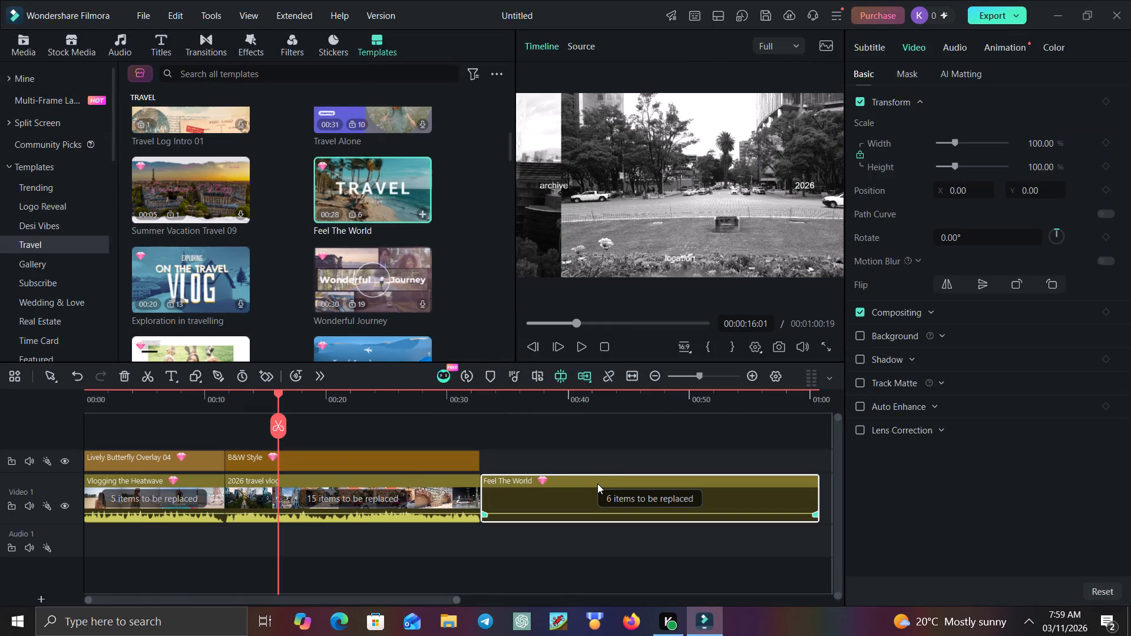
Play back the opening of the Feel The World clip from about 34 seconds.
drag(276, 421, 282, 421)
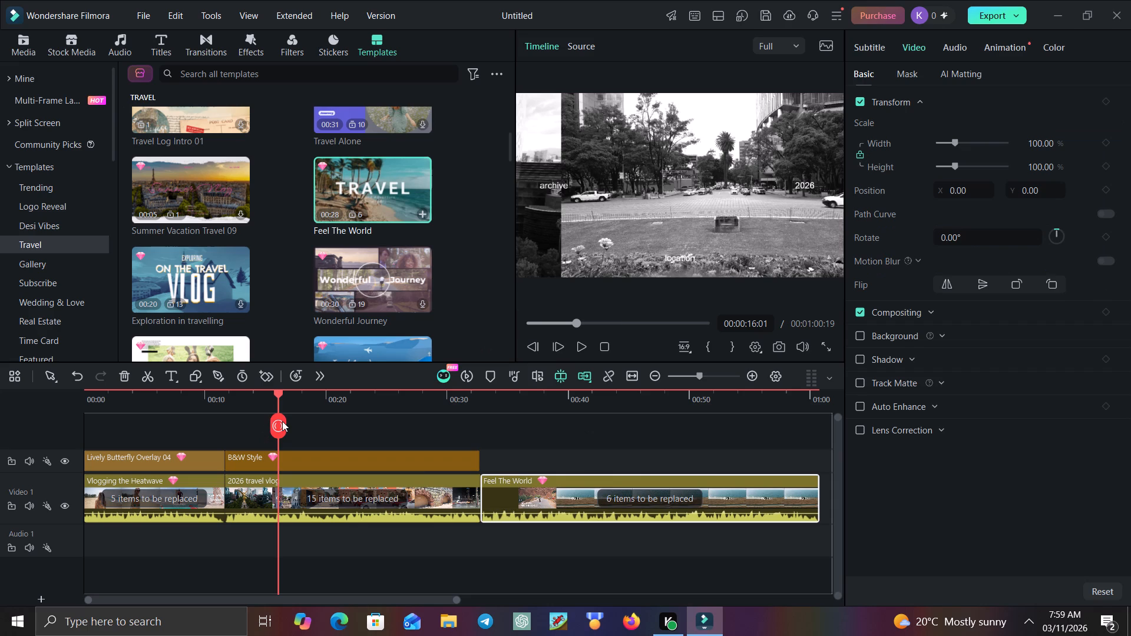
drag(282, 421, 500, 426)
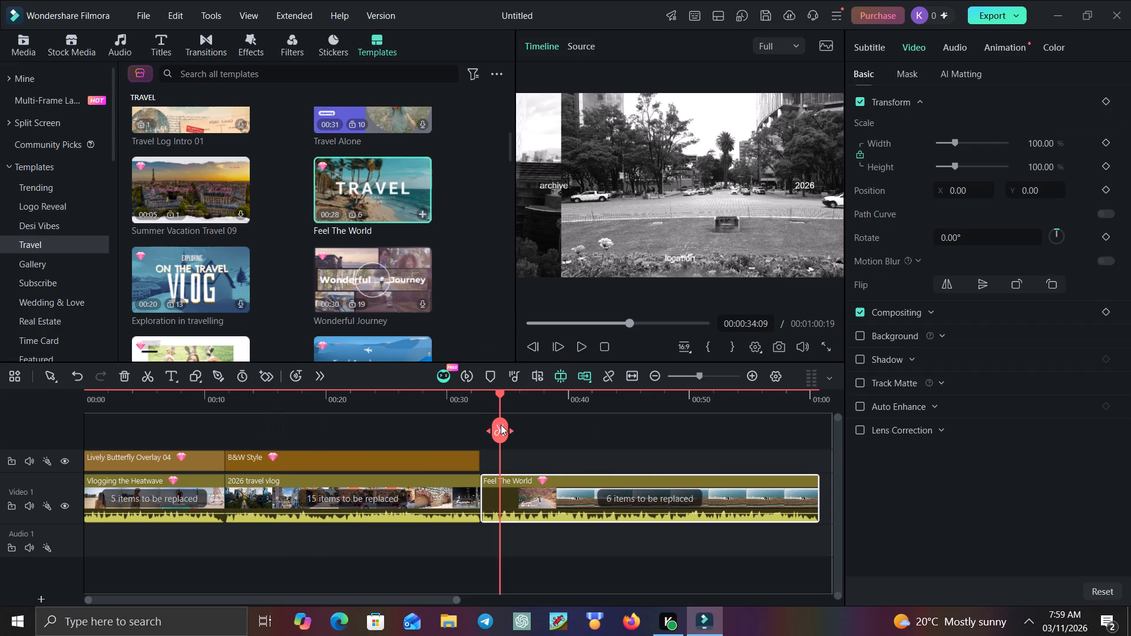
click(577, 343)
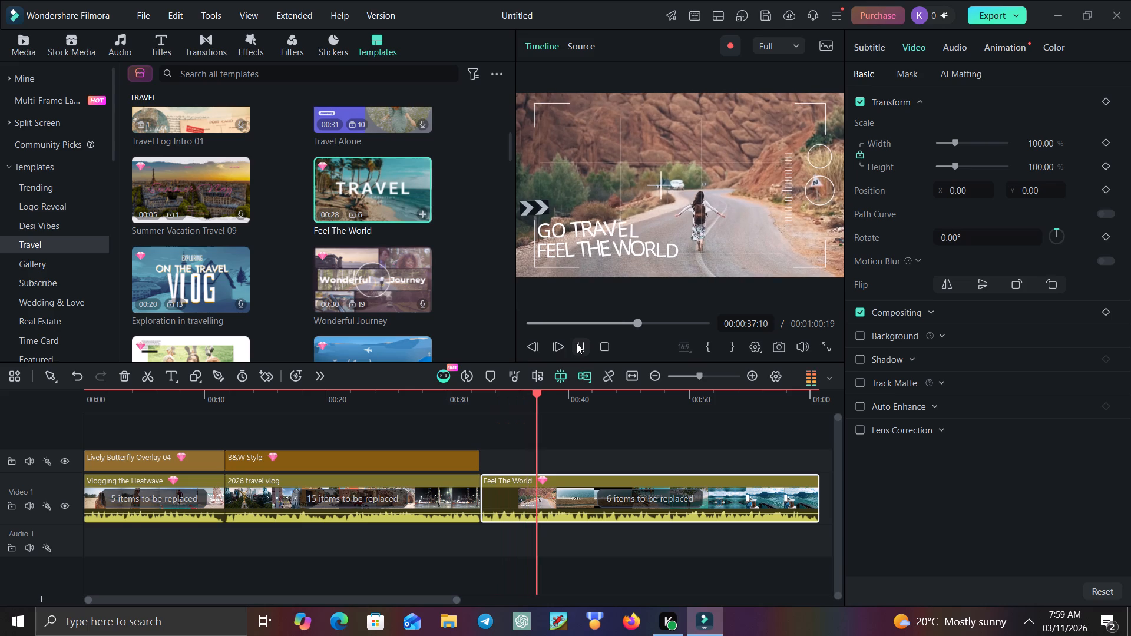
click(577, 343)
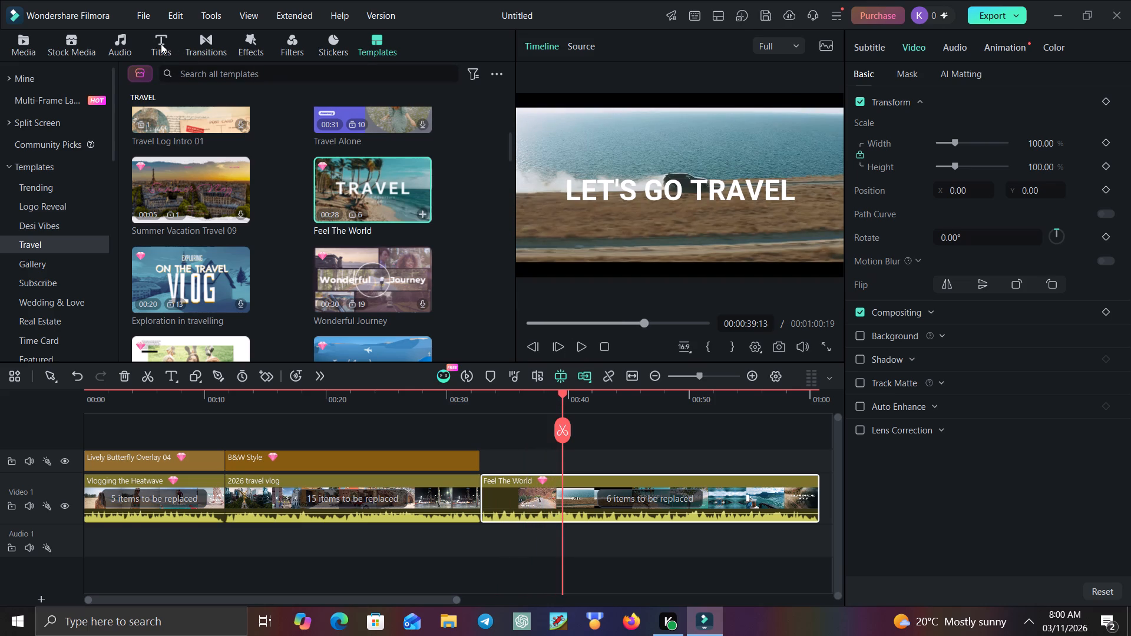
Extend the B&W Style filter's end to the end of the Feel The World clip.
click(242, 41)
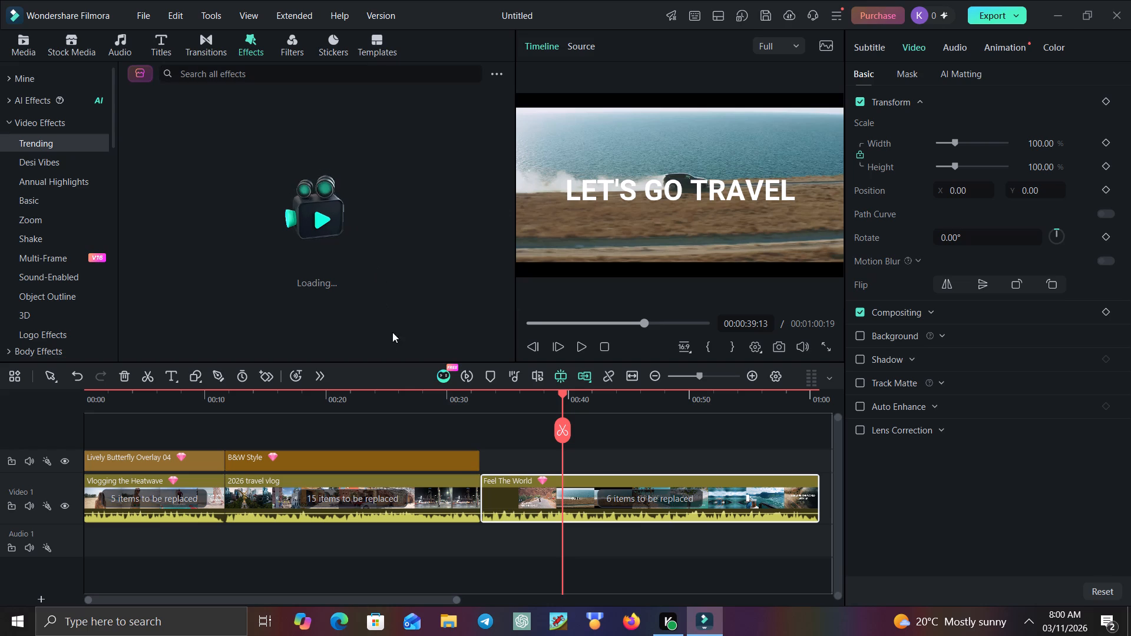
click(477, 460)
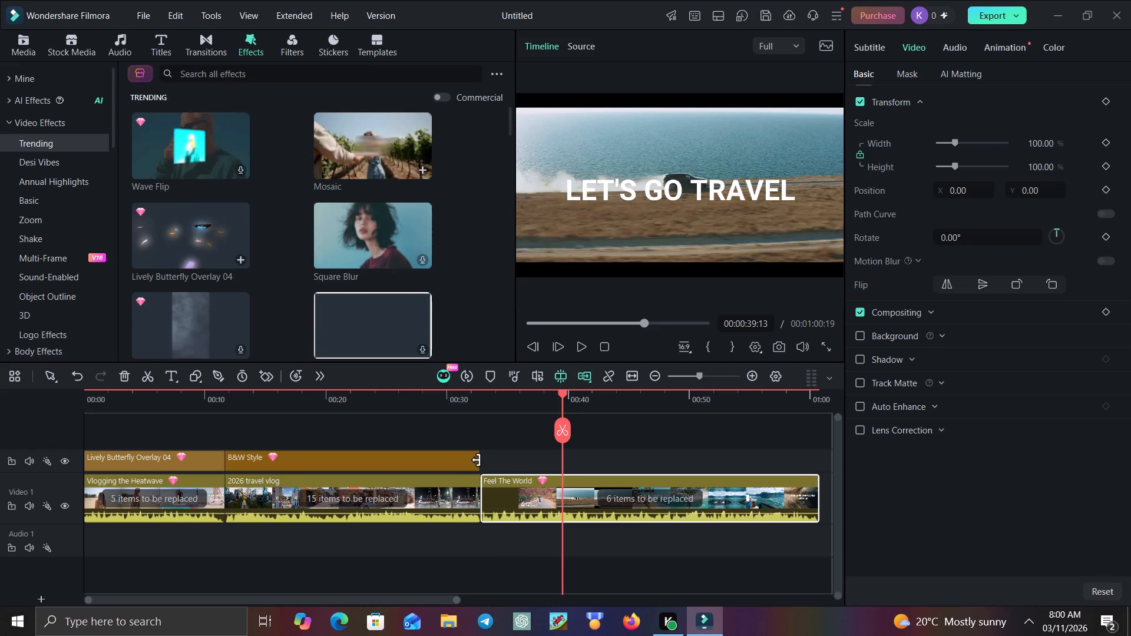
drag(477, 460, 690, 461)
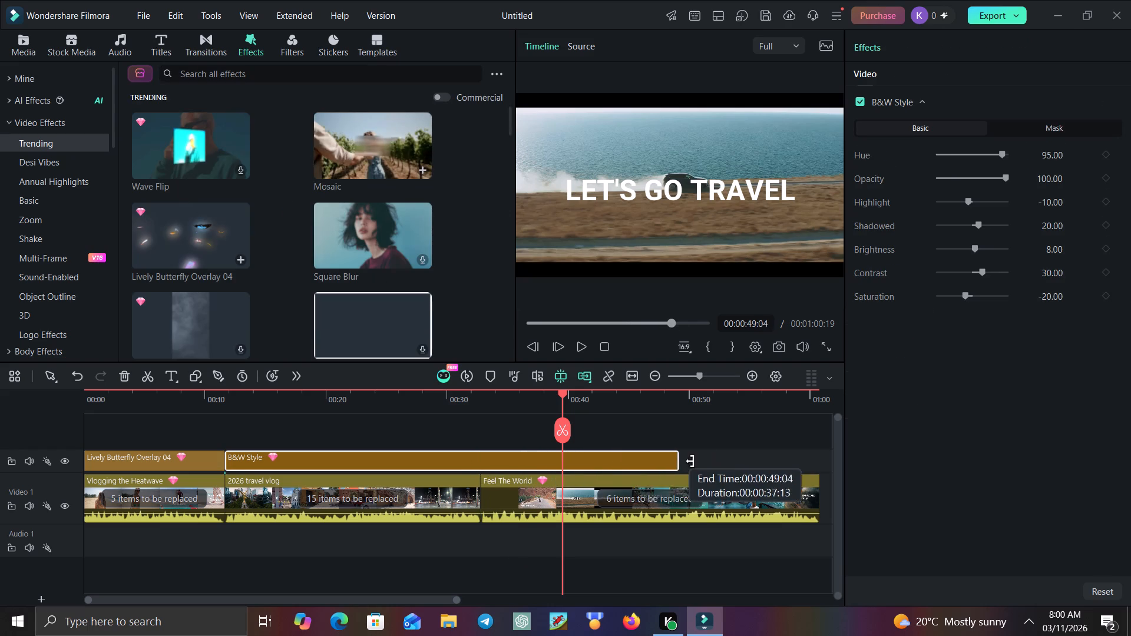
drag(690, 461, 817, 460)
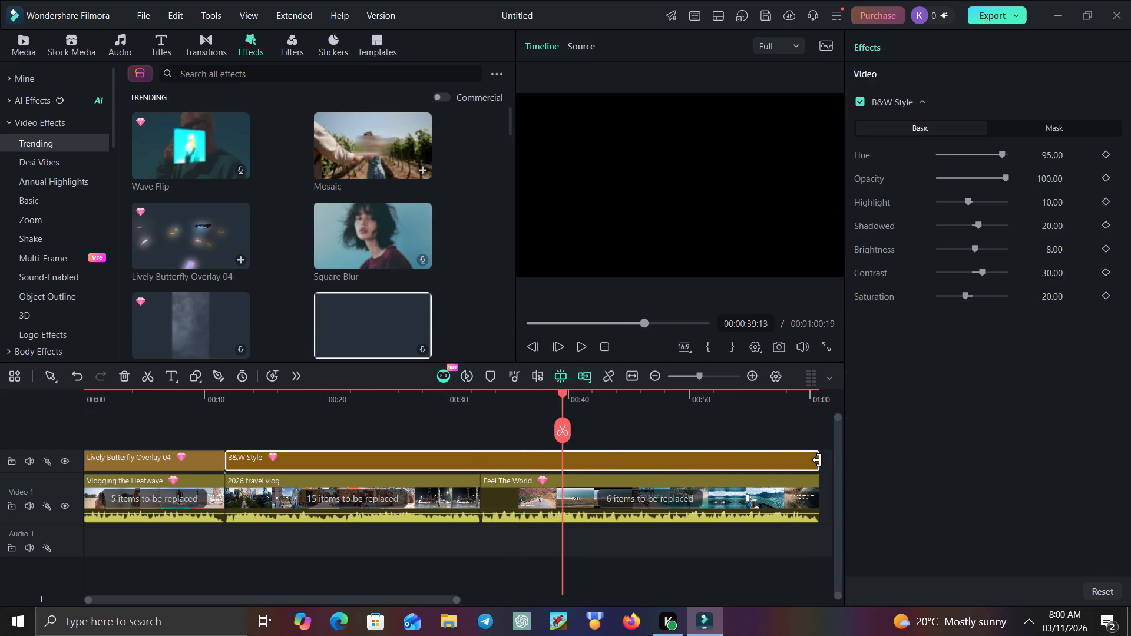
Play back the middle of the Feel The World clip to check the black-and-white filter on it.
click(576, 346)
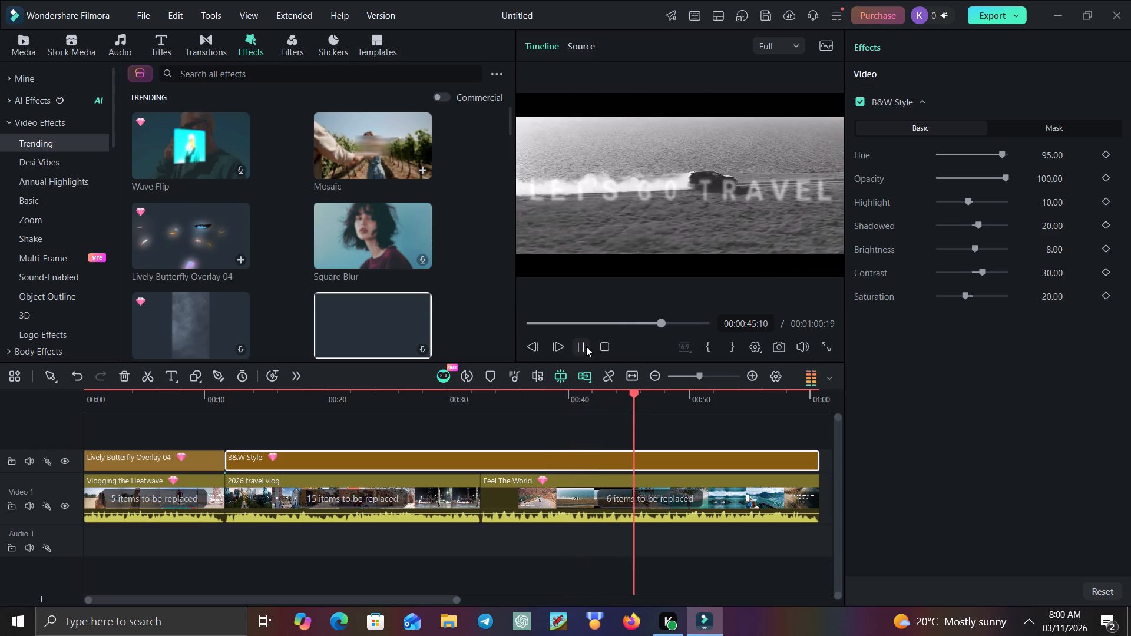
click(577, 346)
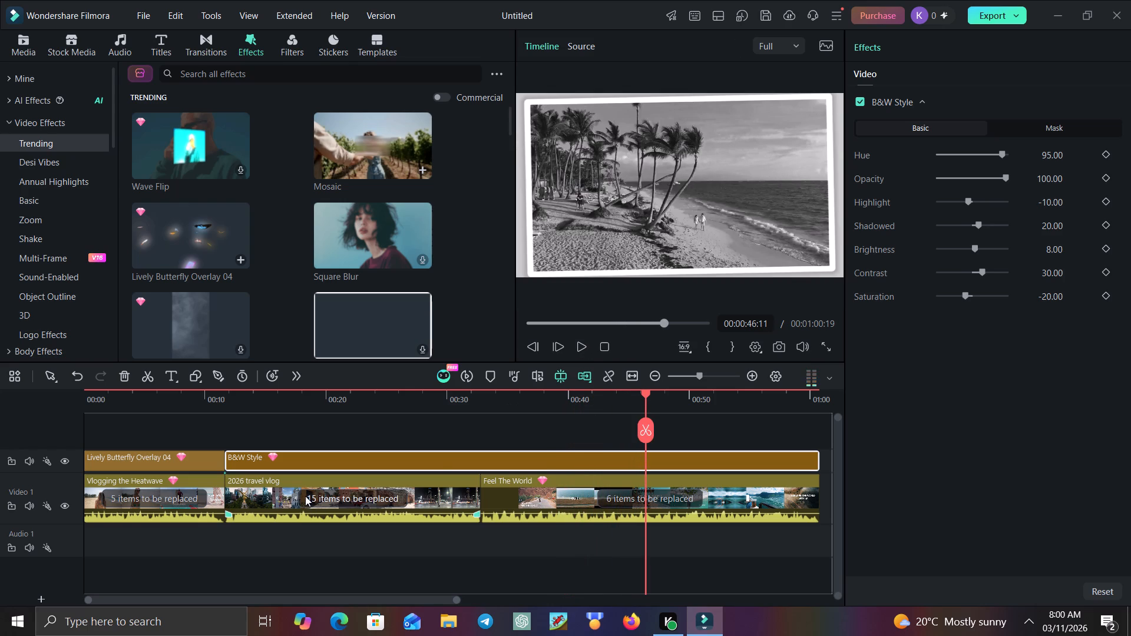
Delete the Lively Butterfly Overlay 04 effect above the Vlogging the Heatwave clip.
click(181, 460)
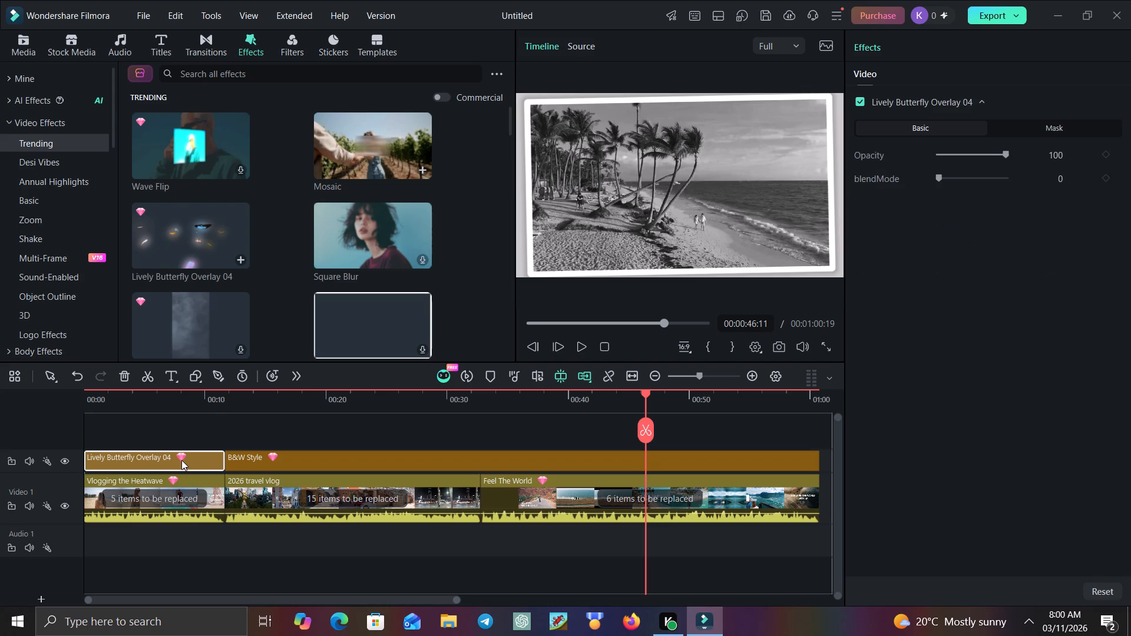
click(127, 370)
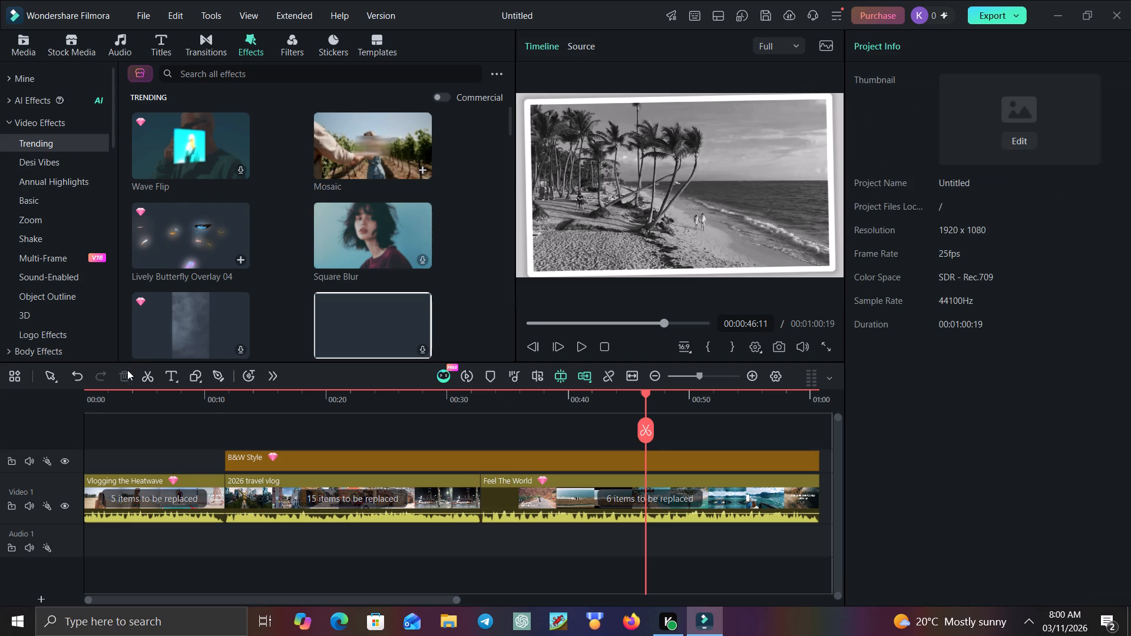
Move the B&W Style filter to the very start of the timeline, above the Vlogging the Heatwave clip.
drag(290, 455, 289, 455)
drag(289, 455, 147, 449)
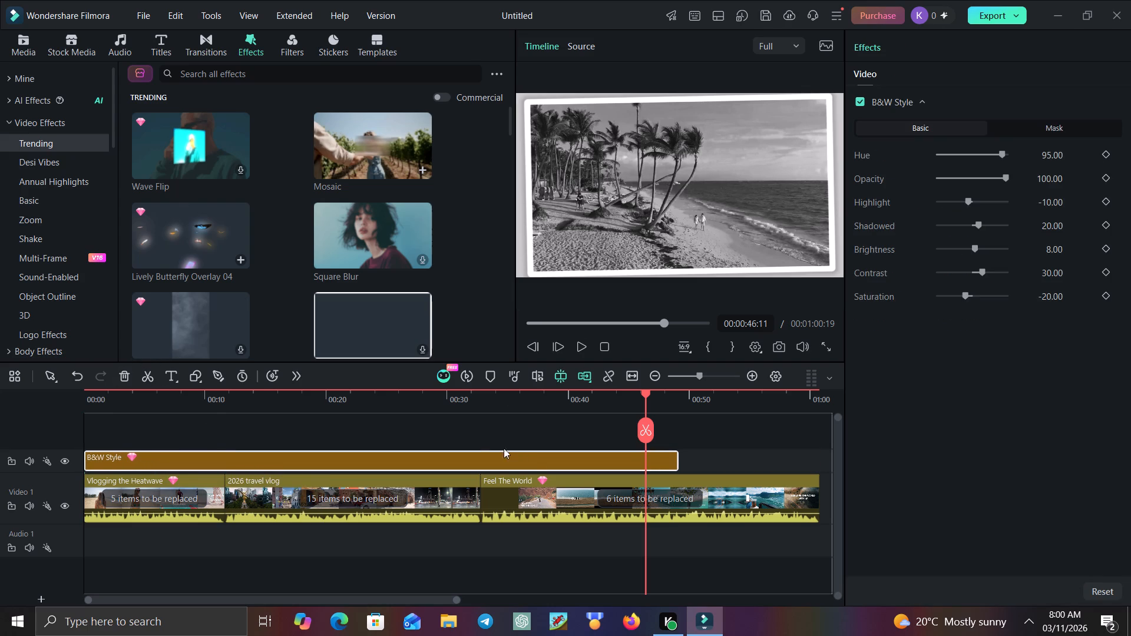
Extend the B&W Style filter's end to the end of the Feel The World clip so it covers all three clips.
drag(677, 456, 719, 453)
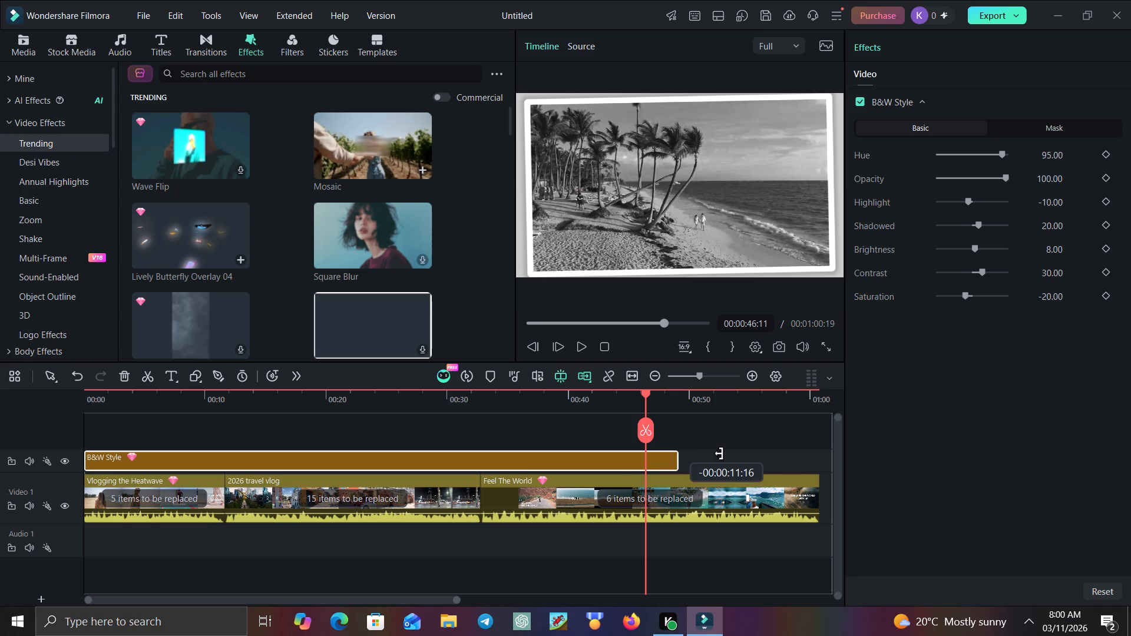
drag(719, 453, 716, 467)
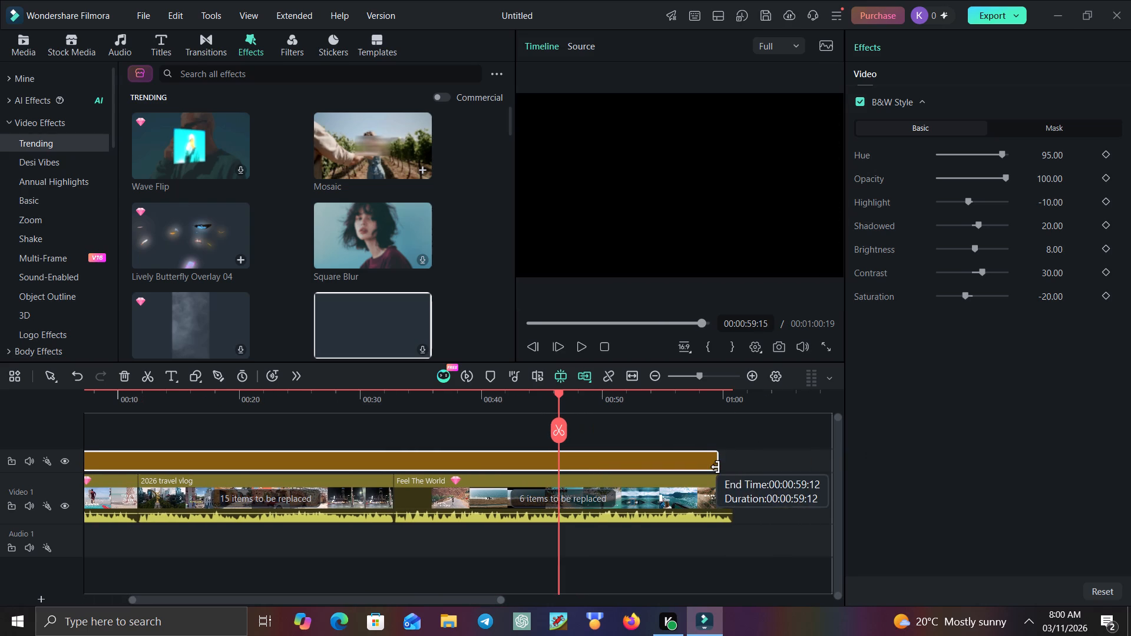
drag(716, 467, 736, 468)
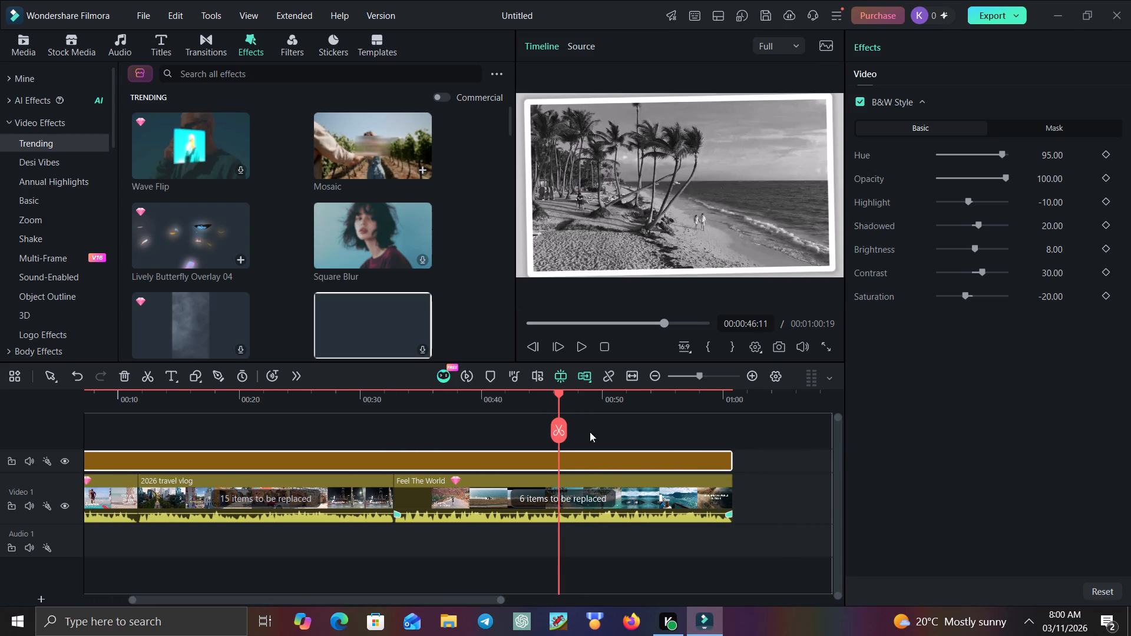
Play back part of the Vlogging the Heatwave clip and scrub through to the timeline's end to check the black-and-white filter.
drag(551, 425, 195, 397)
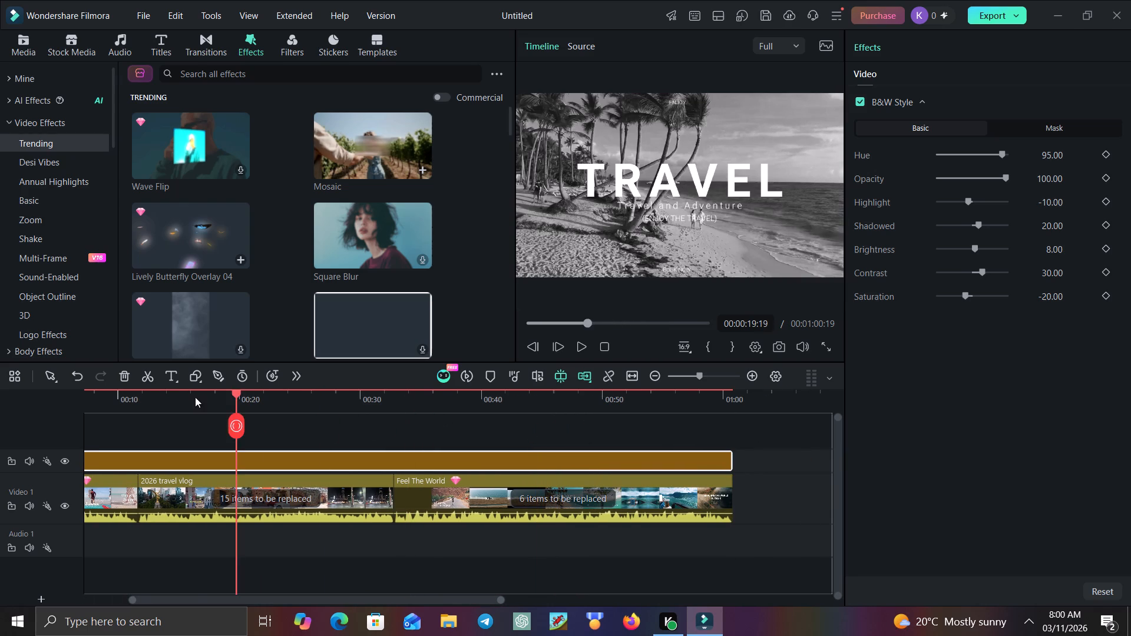
drag(195, 397, 39, 396)
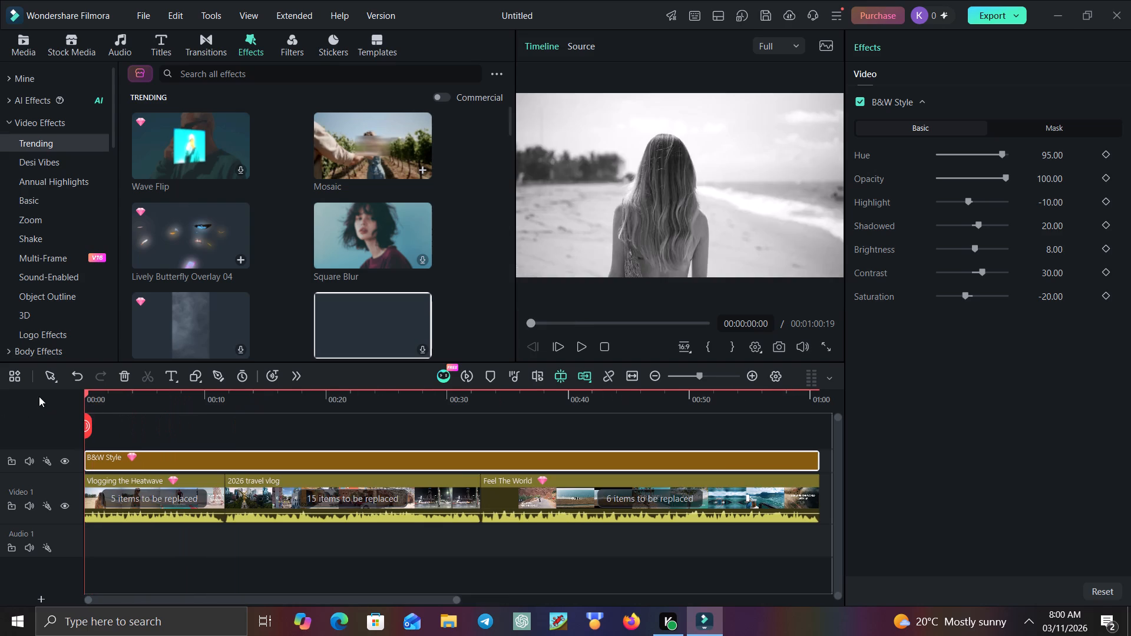
drag(39, 396, 101, 406)
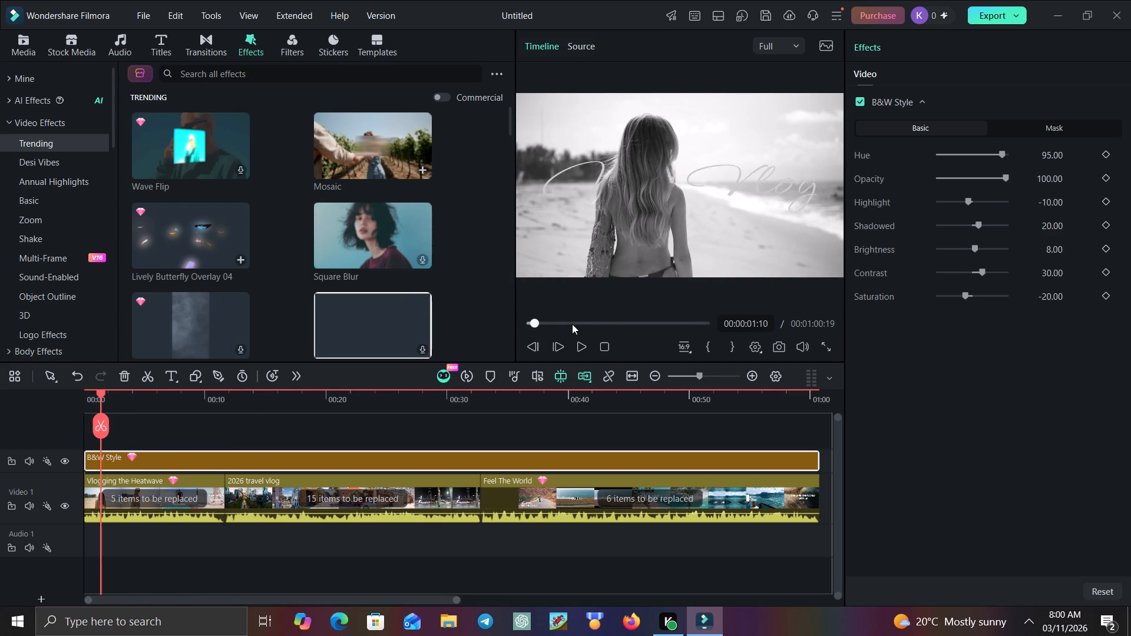
click(581, 339)
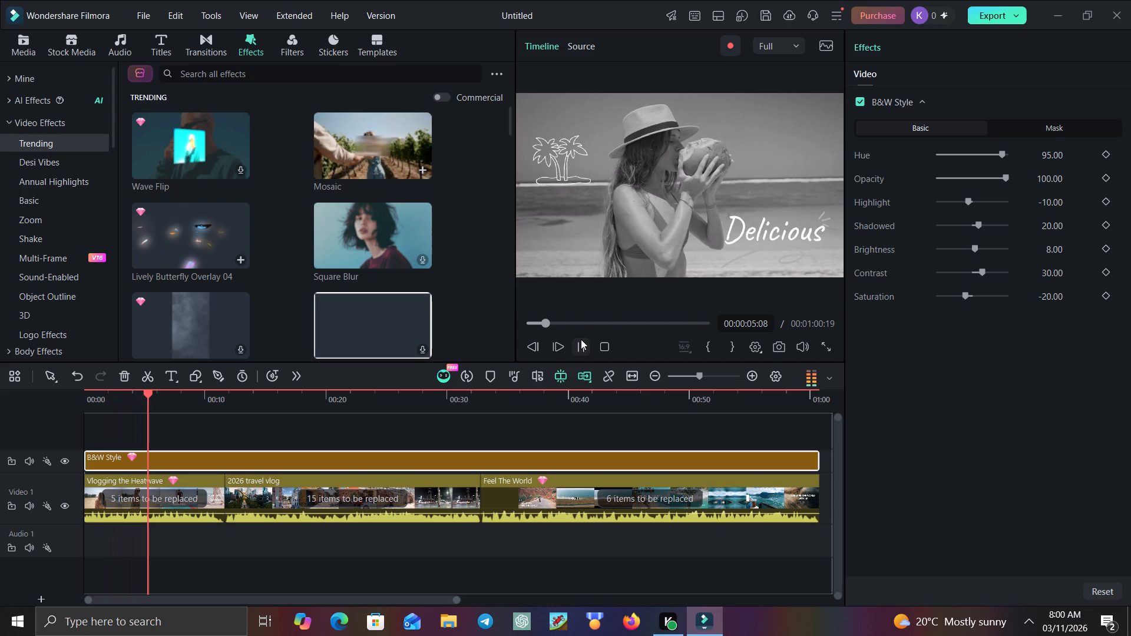
click(581, 339)
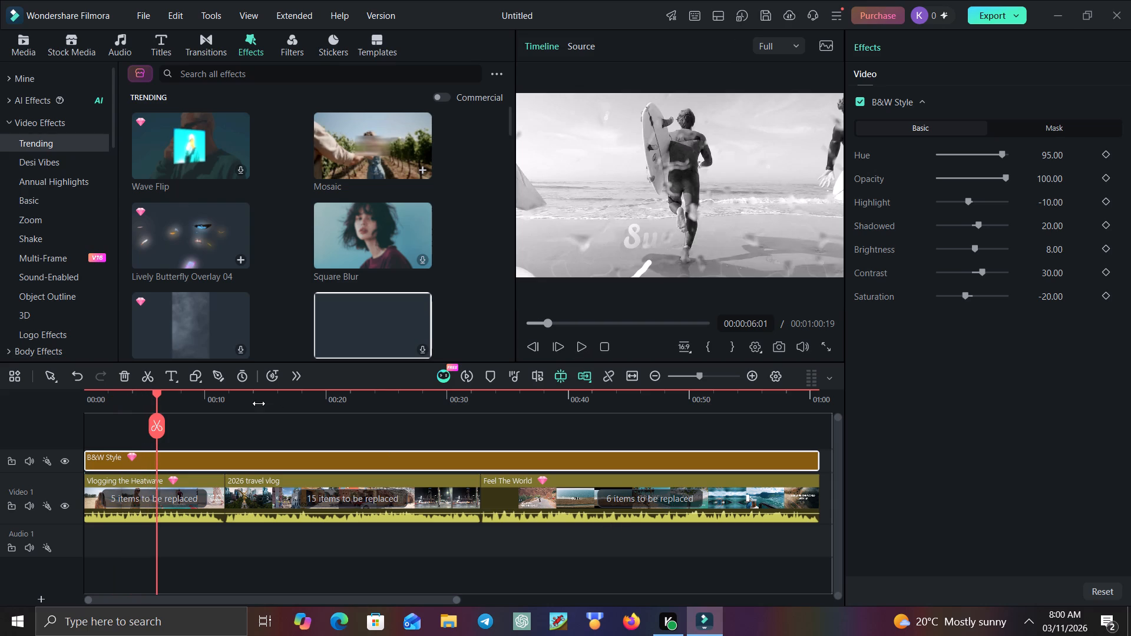
drag(150, 422, 190, 424)
drag(190, 424, 545, 416)
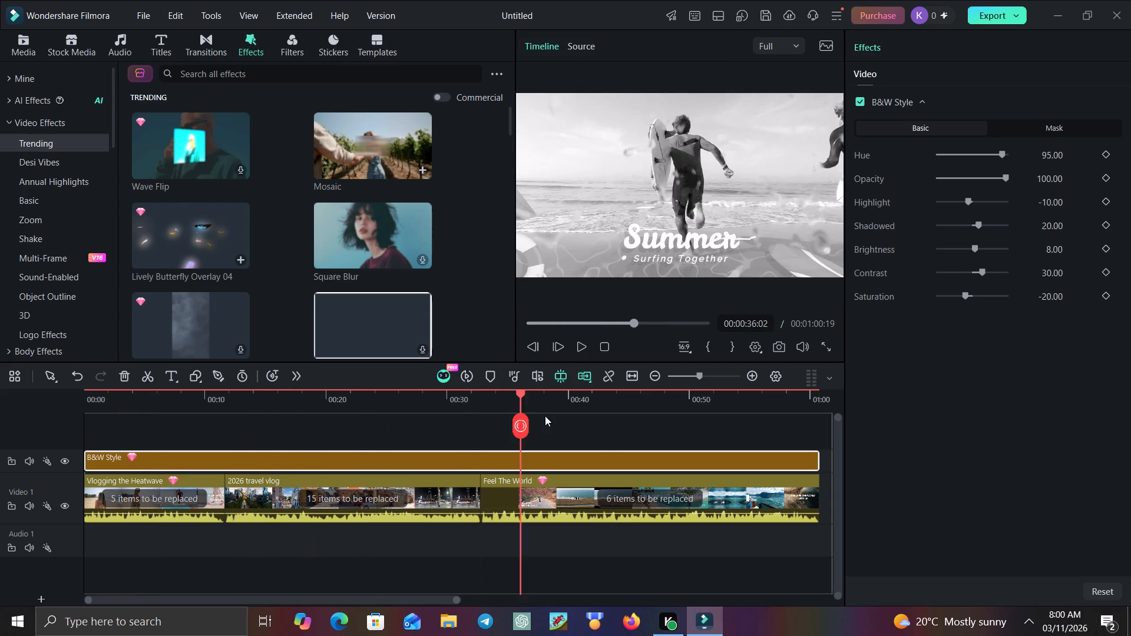
drag(545, 416, 655, 416)
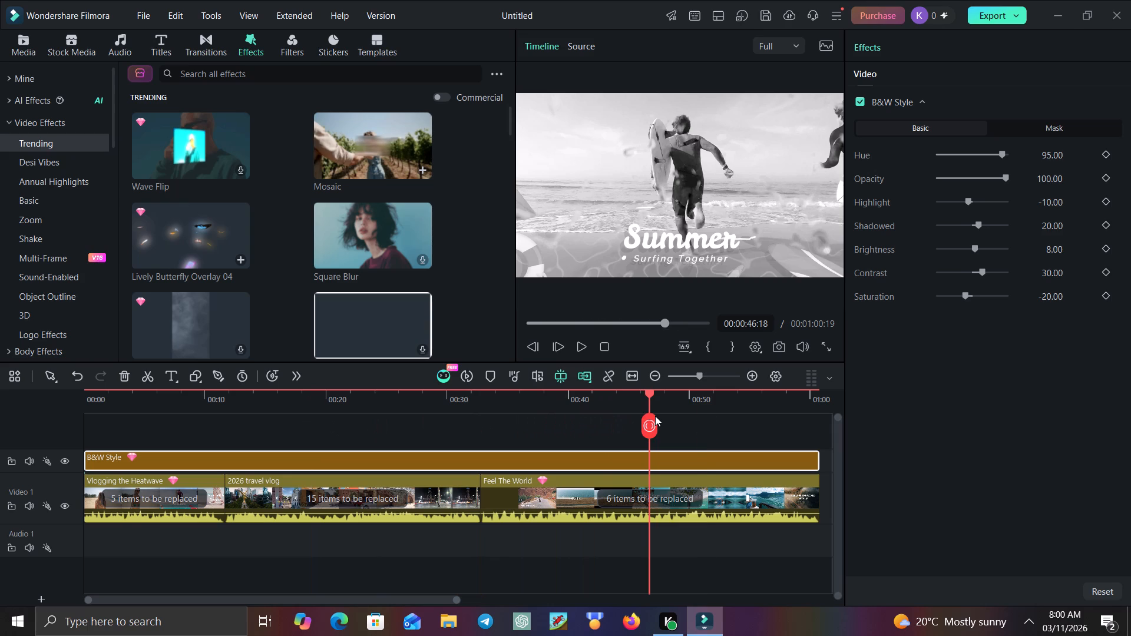
drag(655, 416, 769, 413)
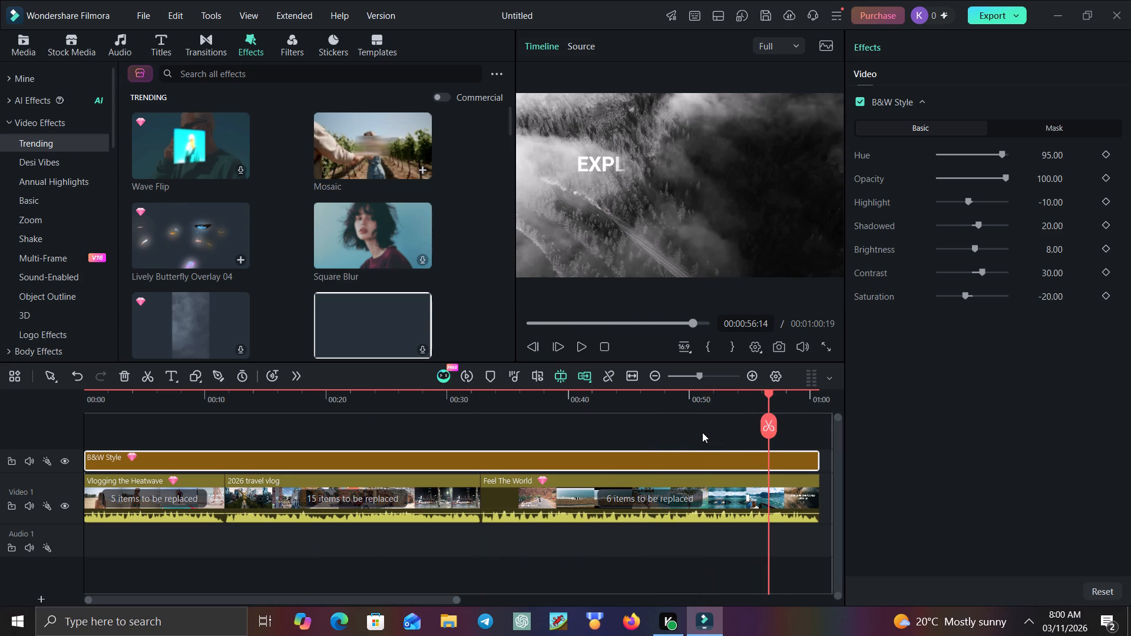
scroll(702, 432, left, 3)
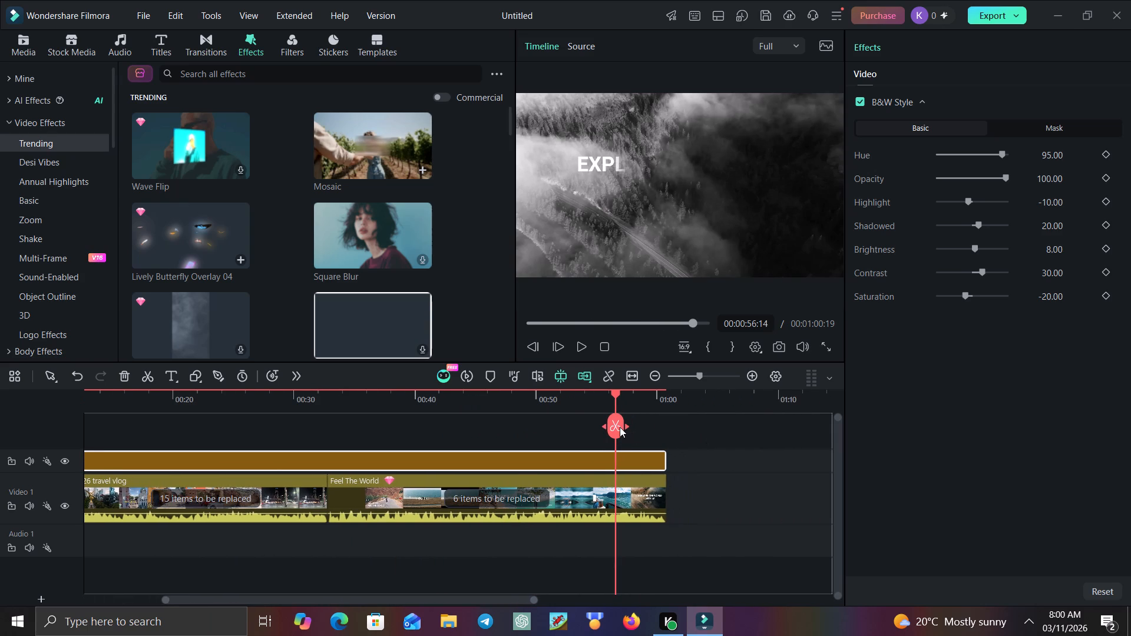
drag(620, 427, 642, 427)
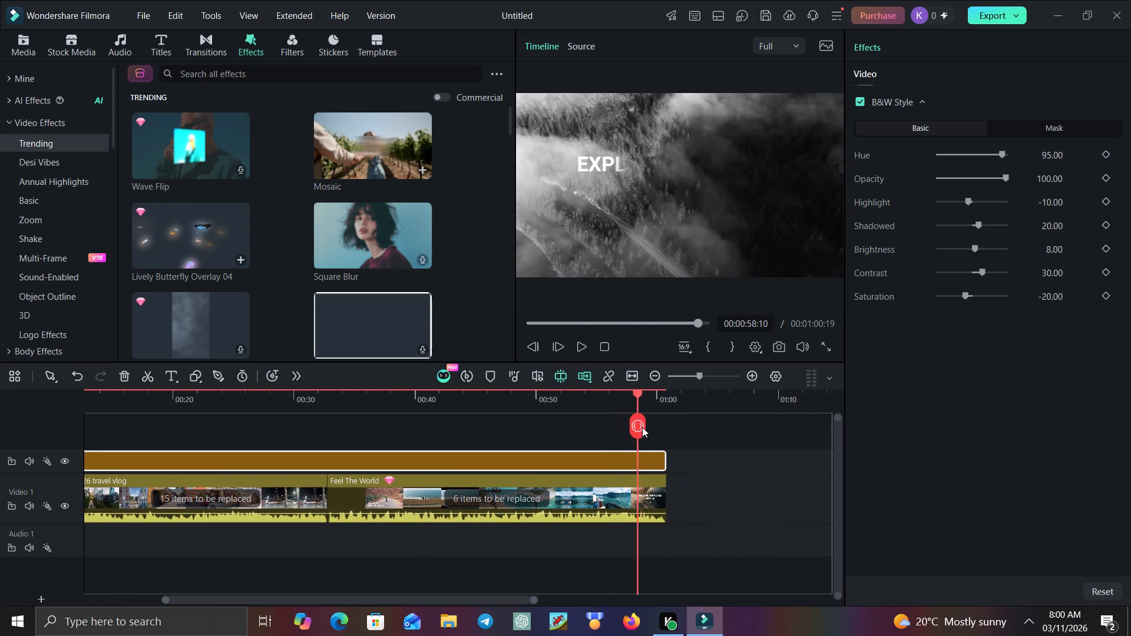
drag(642, 427, 664, 430)
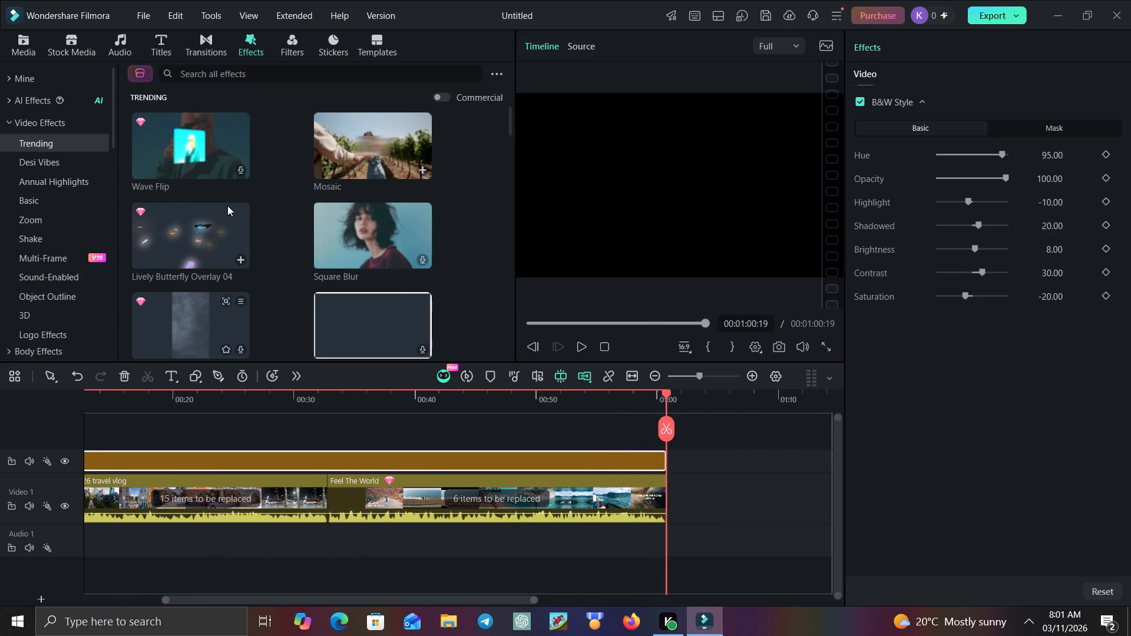
Add the neon Thanks for Watching trending sticker to Video 1 directly after the Feel The World clip.
click(329, 37)
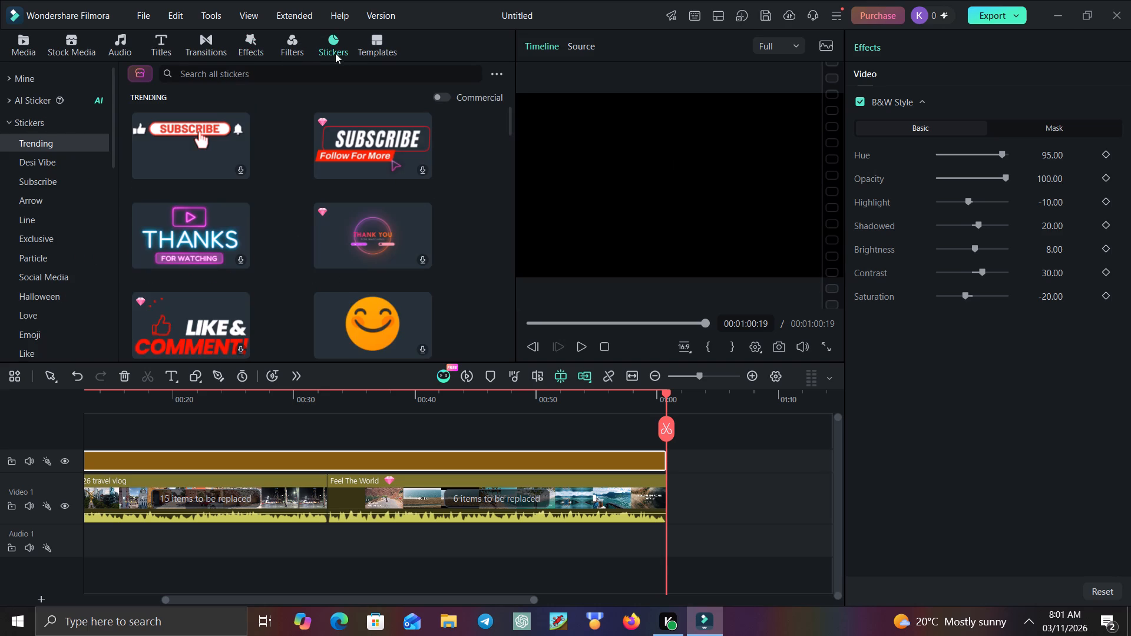
click(191, 229)
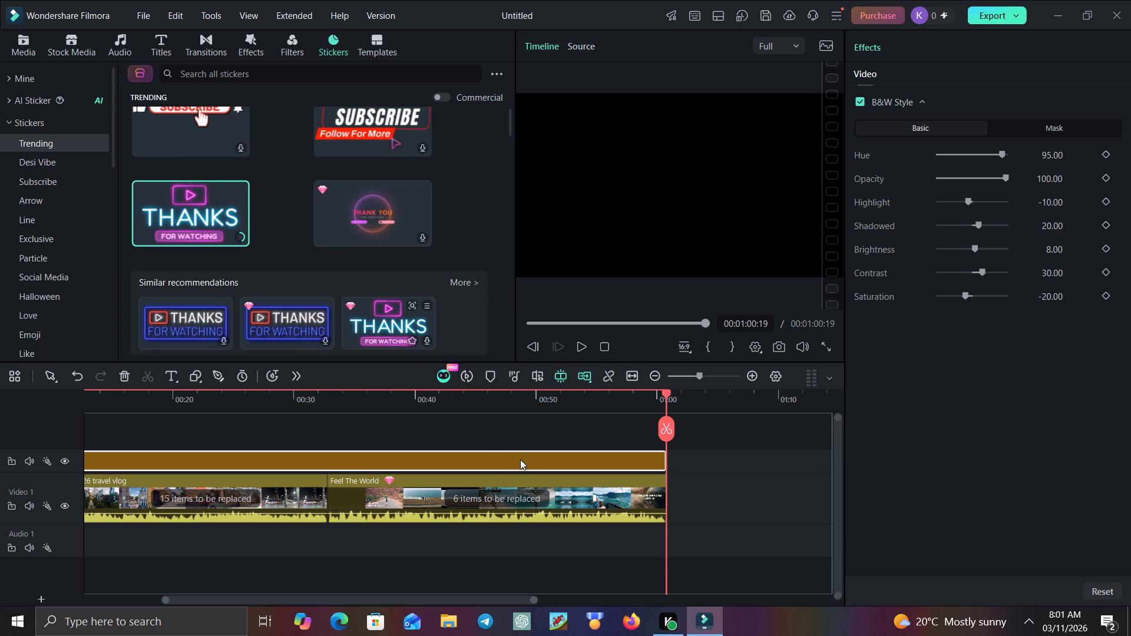
scroll(394, 445, right, 1)
scroll(394, 445, left, 2)
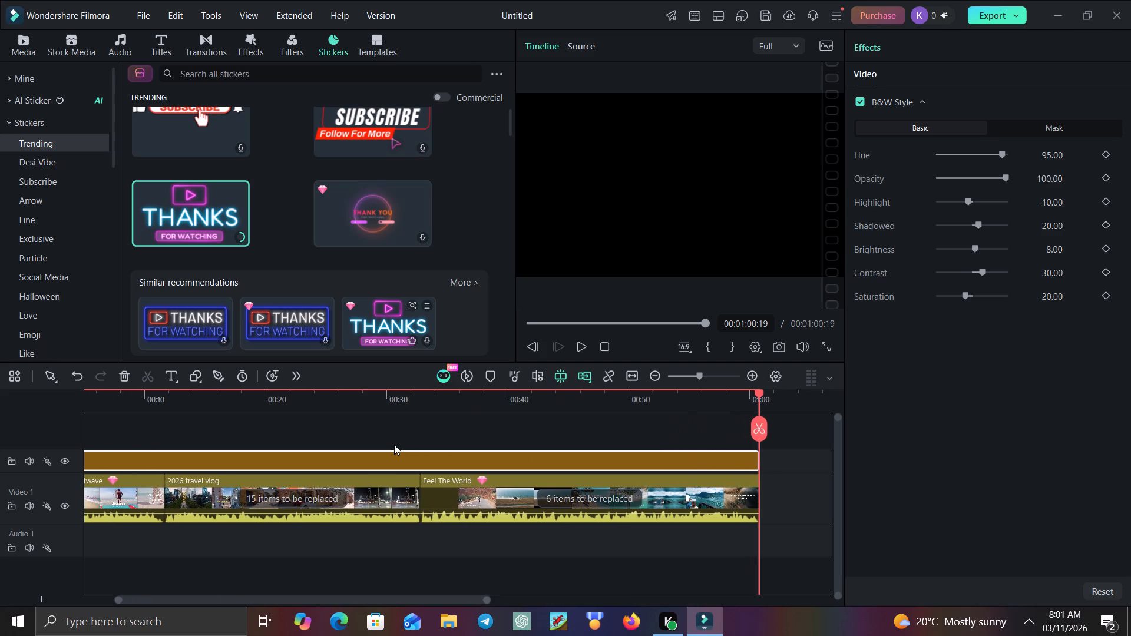
scroll(394, 445, left, 1)
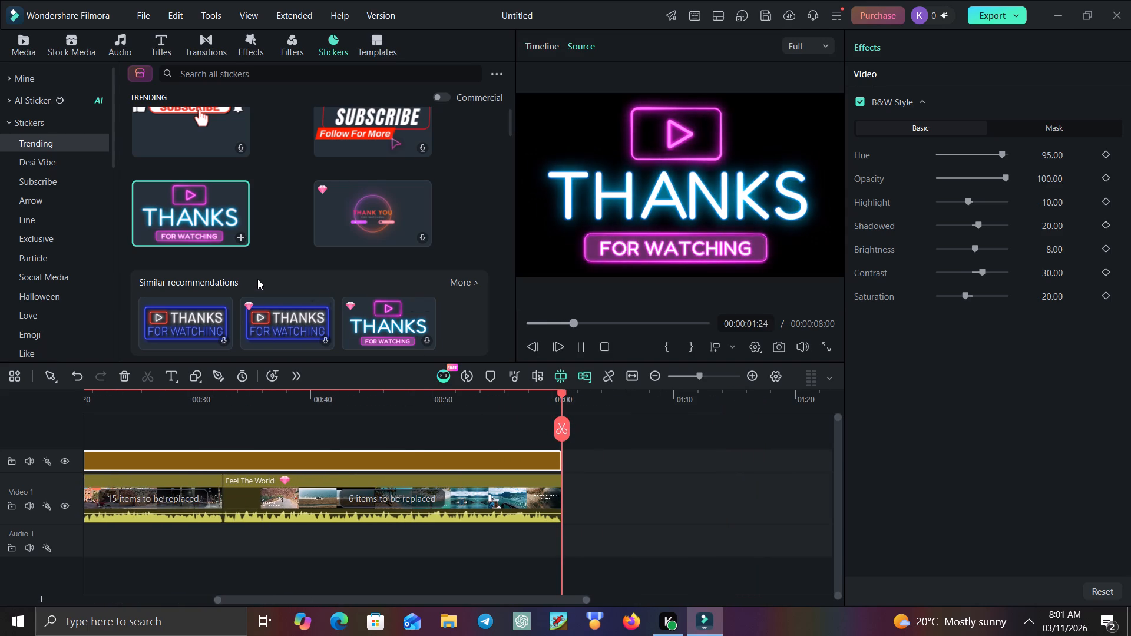
drag(186, 208, 415, 353)
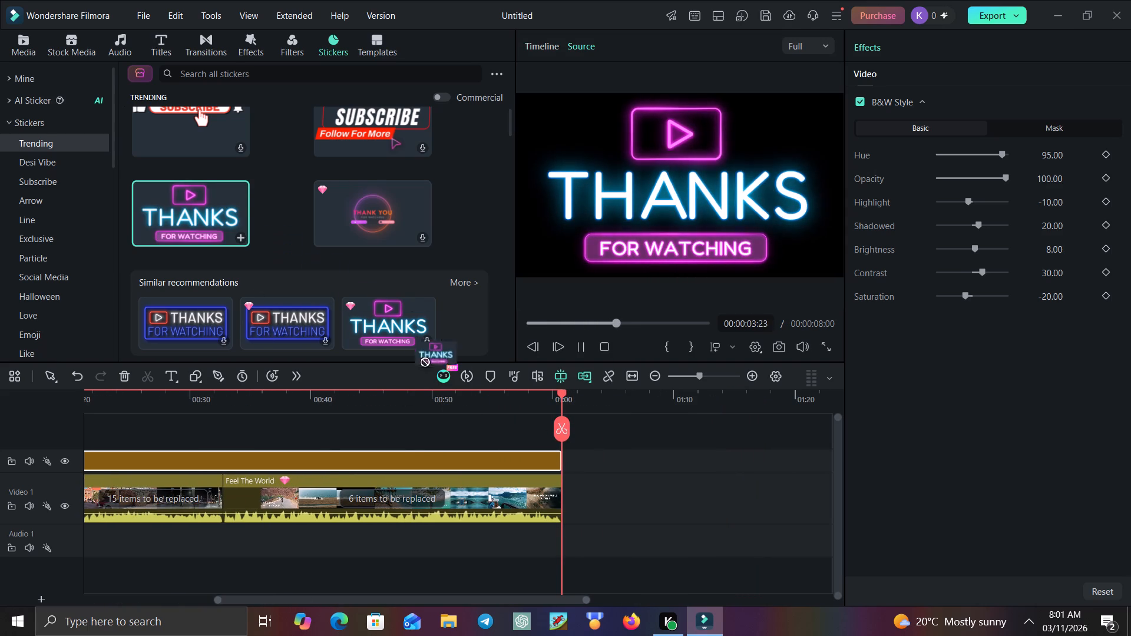
drag(415, 353, 559, 518)
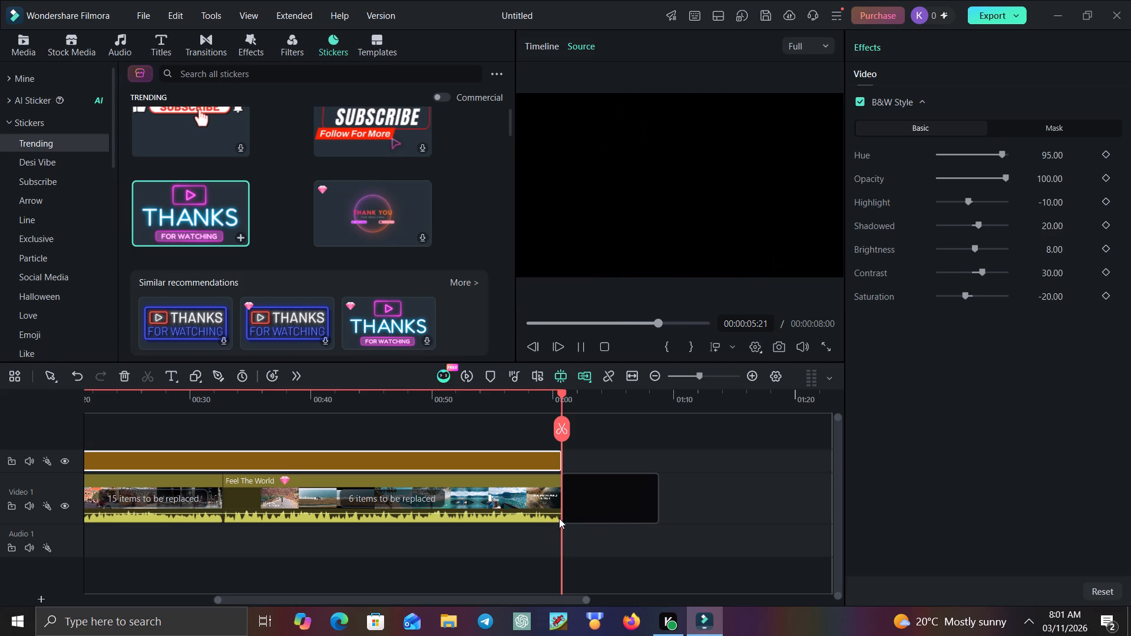
Extend the B&W Style filter's end to the end of the Thanks for Watching sticker, at 00:01:08:19.
click(535, 454)
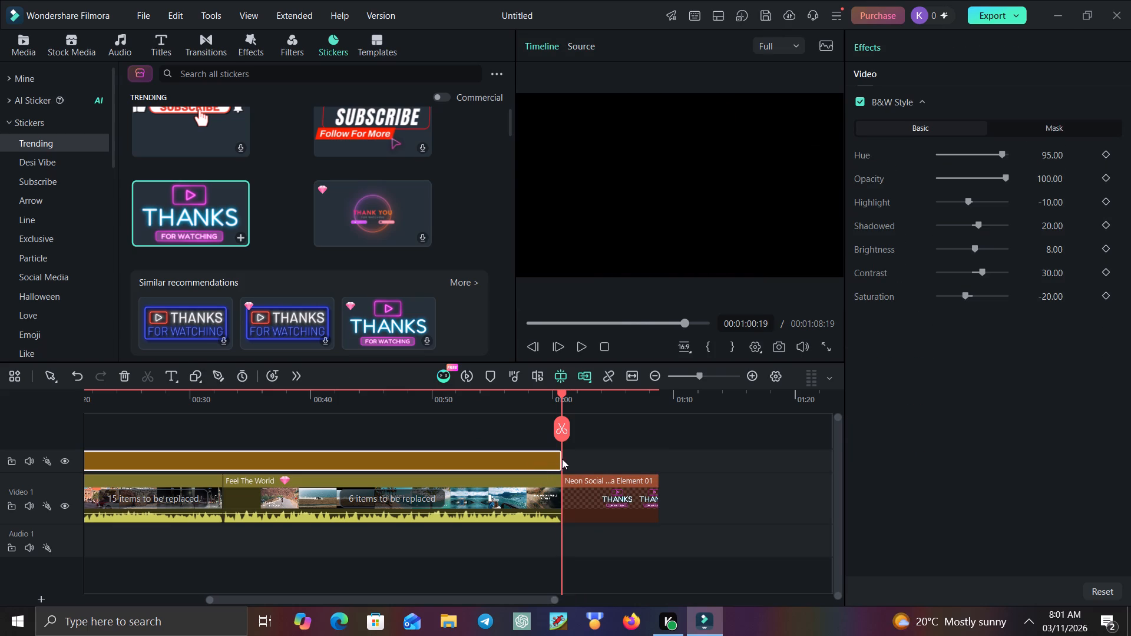
drag(560, 459, 637, 455)
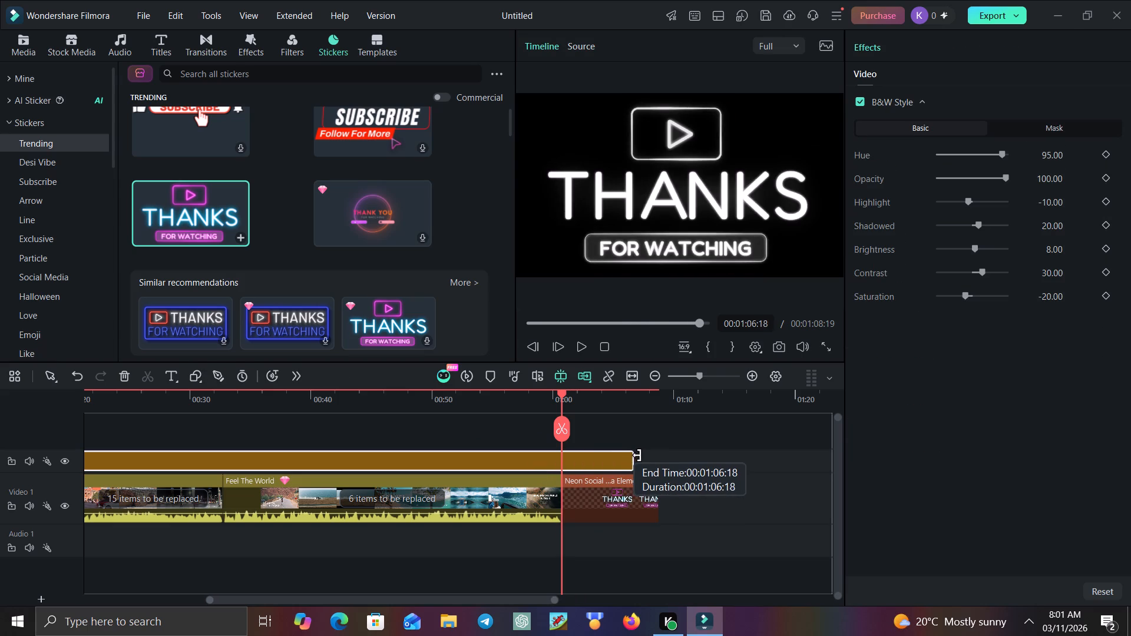
drag(637, 455, 656, 457)
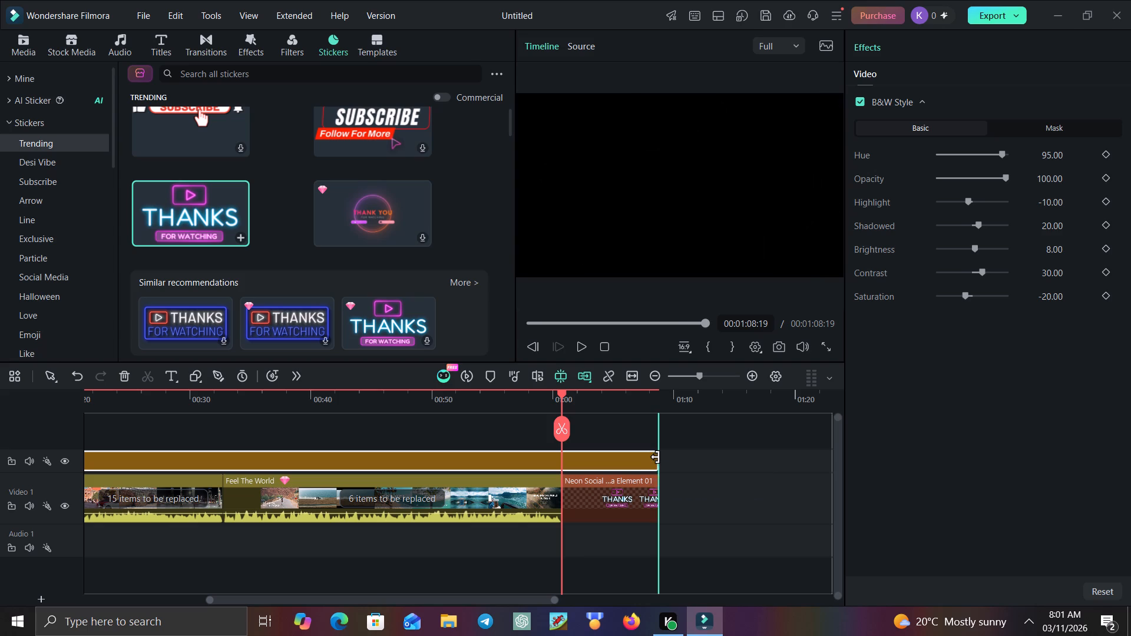
Play back the Thanks for Watching sticker and scrub to its end to check the black-and-white filter on it.
click(581, 349)
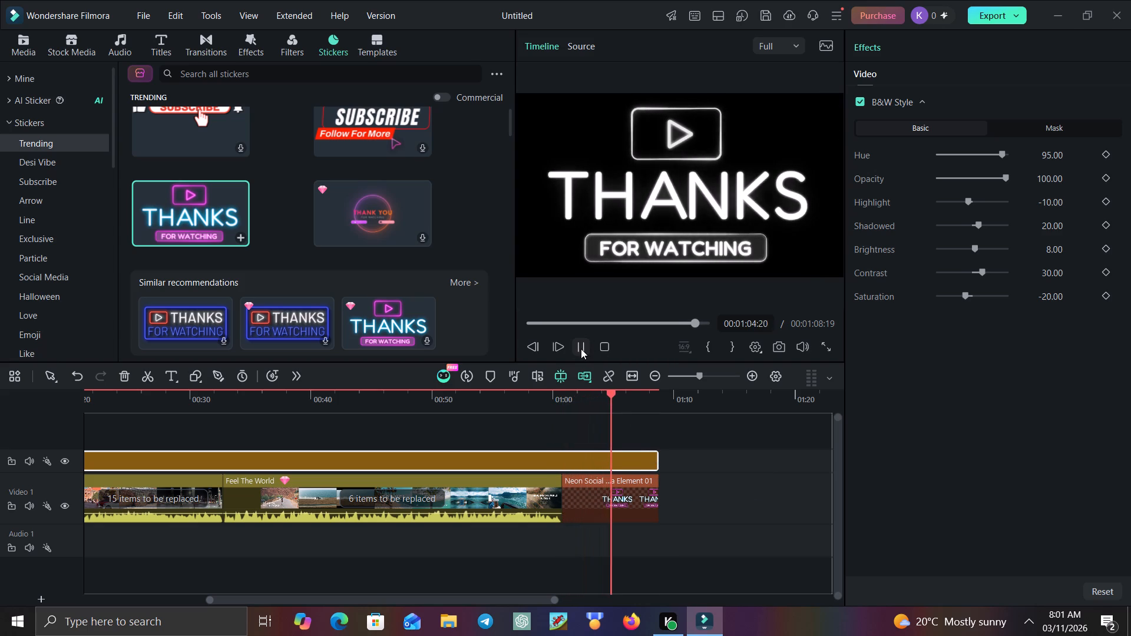
click(581, 349)
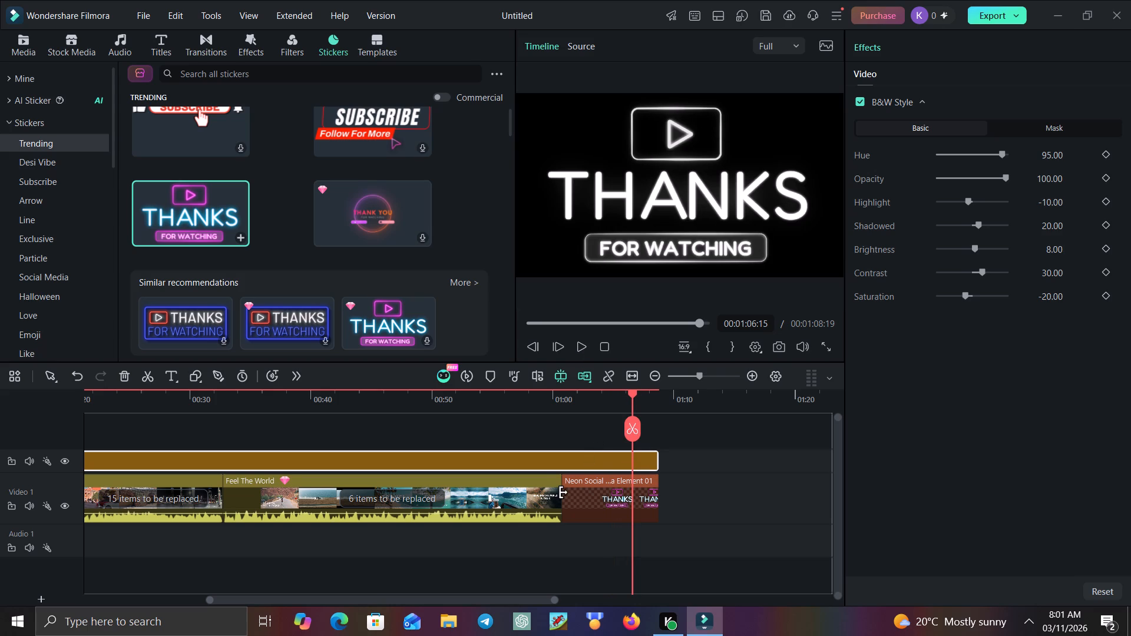
scroll(564, 492, left, 1)
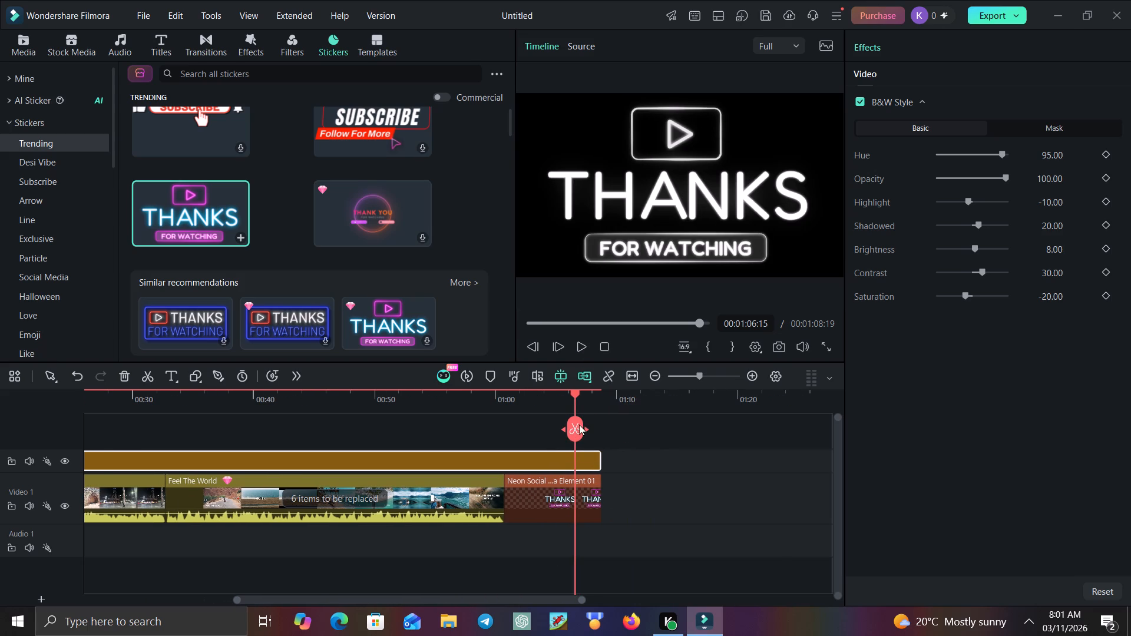
drag(573, 426, 603, 428)
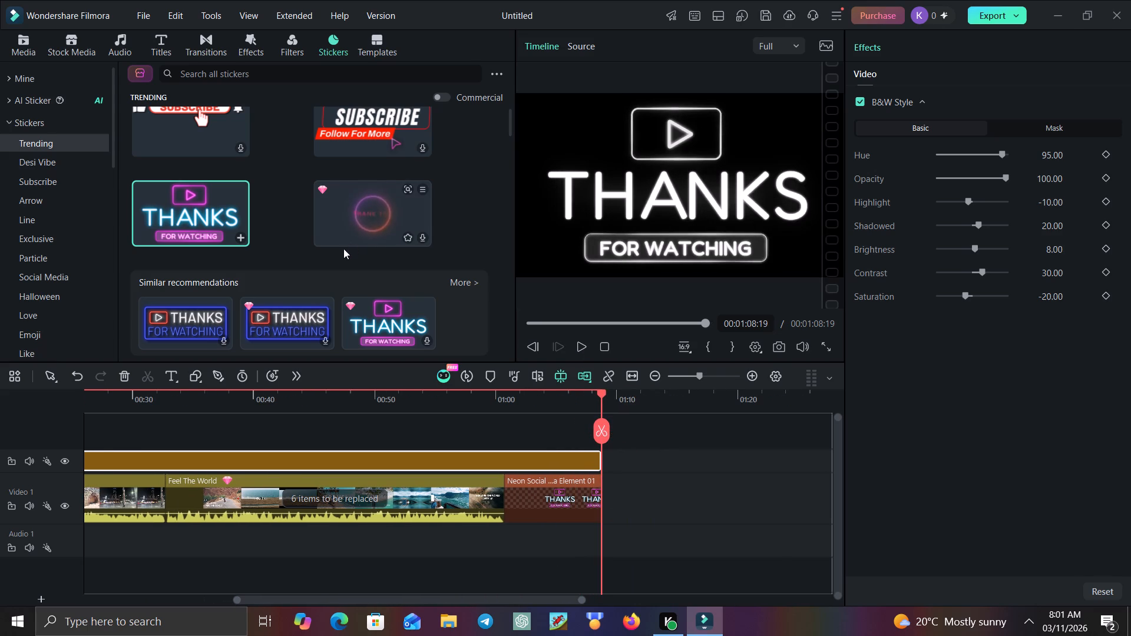
Browse the trending stickers for another element to follow the Thanks for Watching sticker.
scroll(318, 223, up, 7)
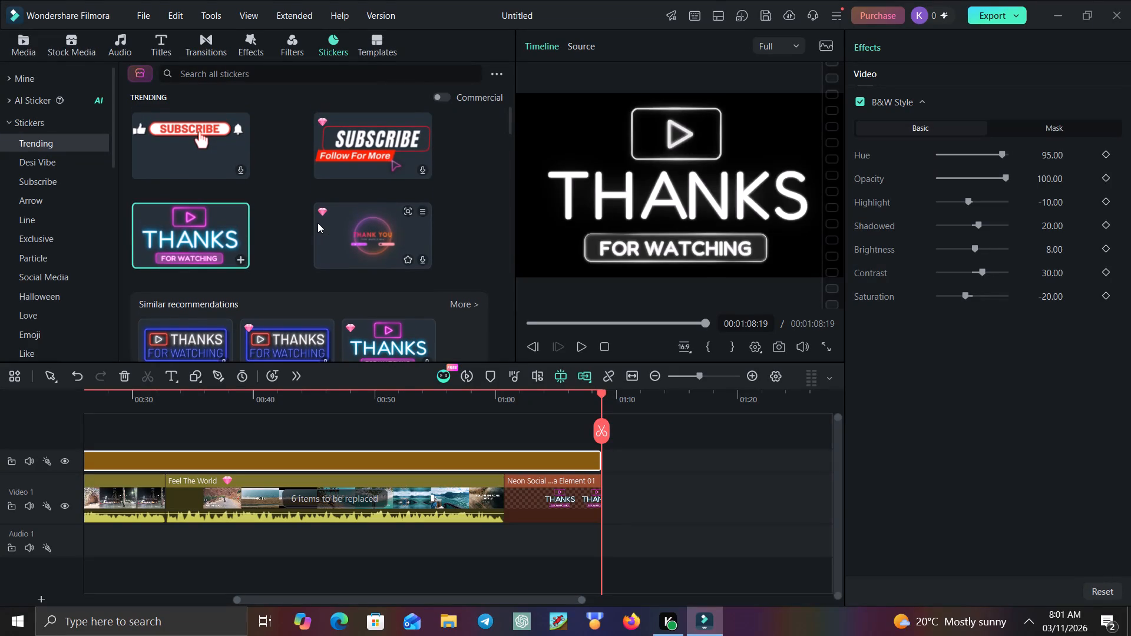
scroll(318, 223, up, 4)
scroll(318, 223, down, 5)
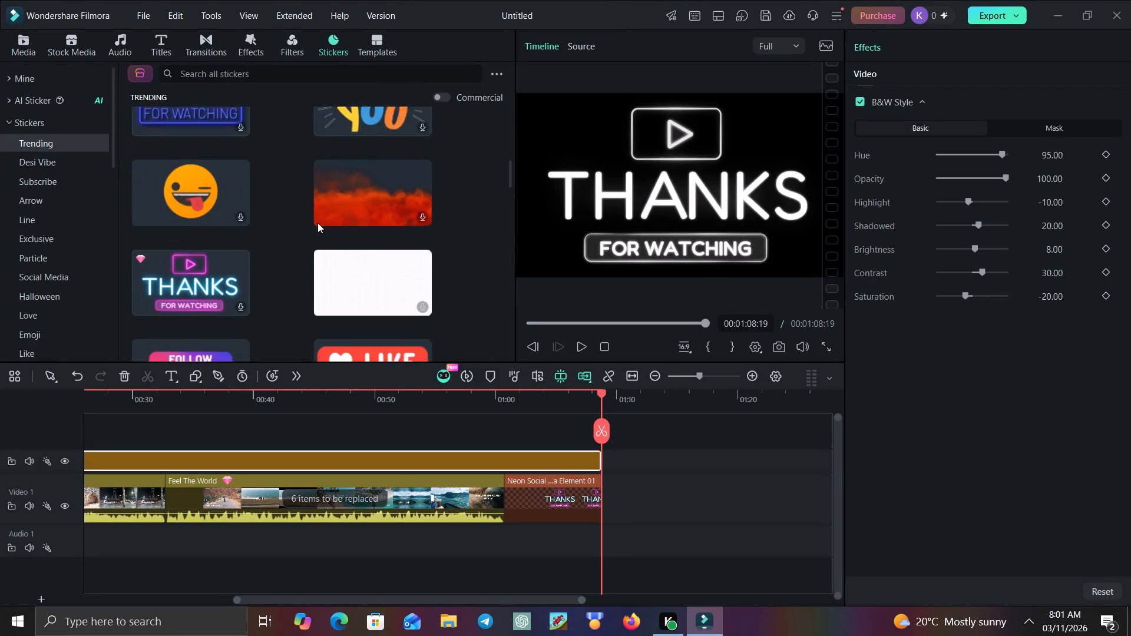
scroll(318, 223, down, 4)
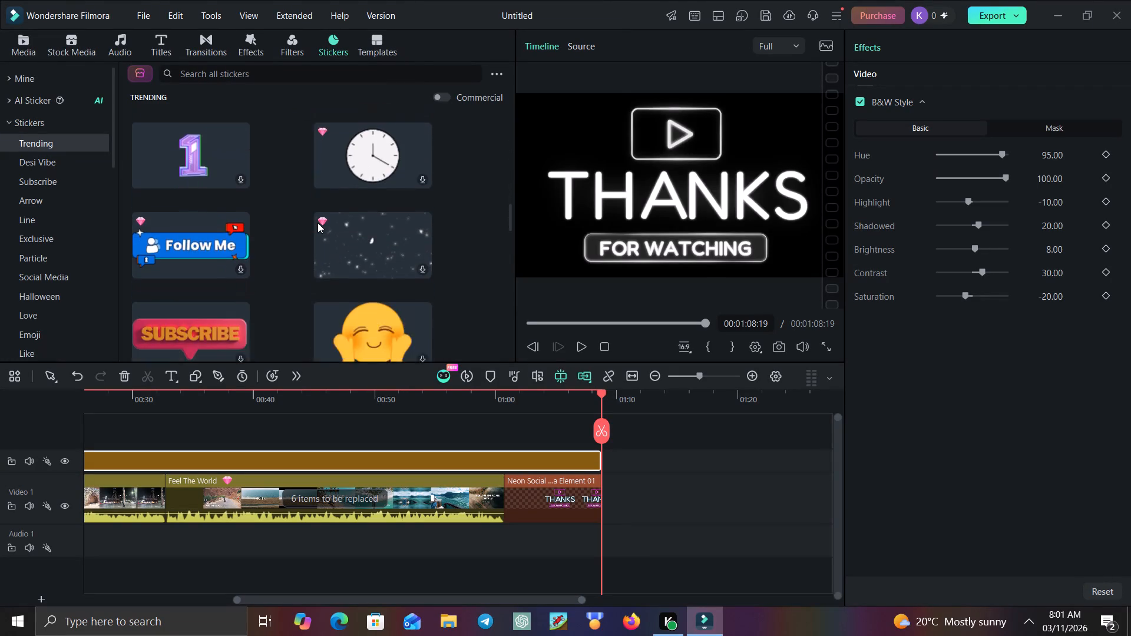
scroll(318, 223, down, 6)
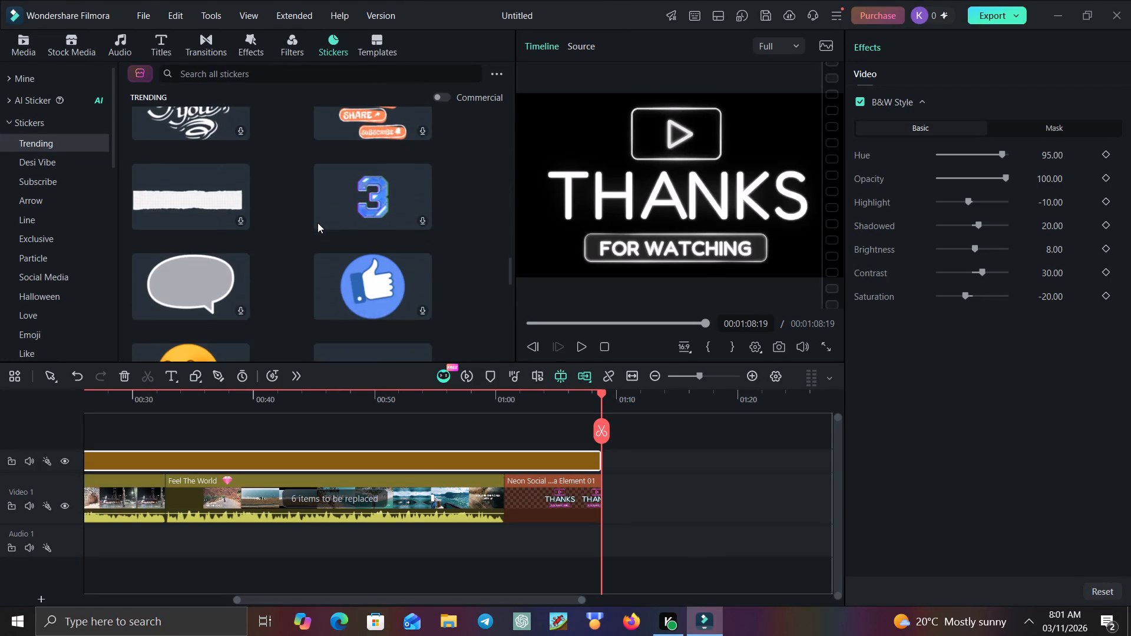
scroll(318, 223, down, 12)
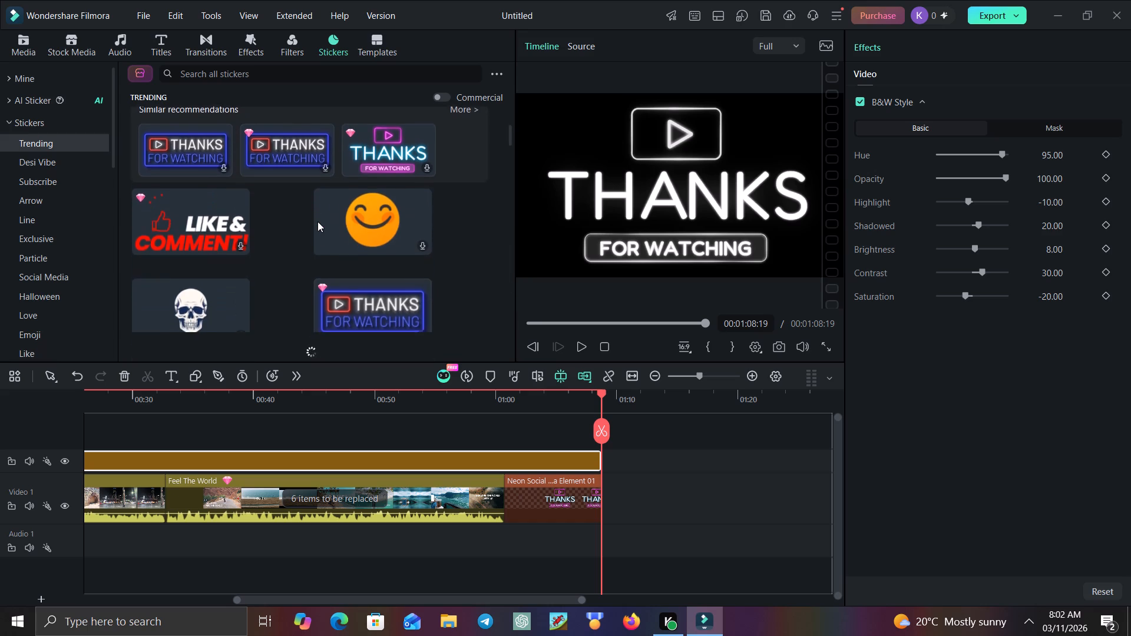
scroll(318, 221, down, 5)
scroll(318, 221, up, 1)
scroll(318, 221, down, 3)
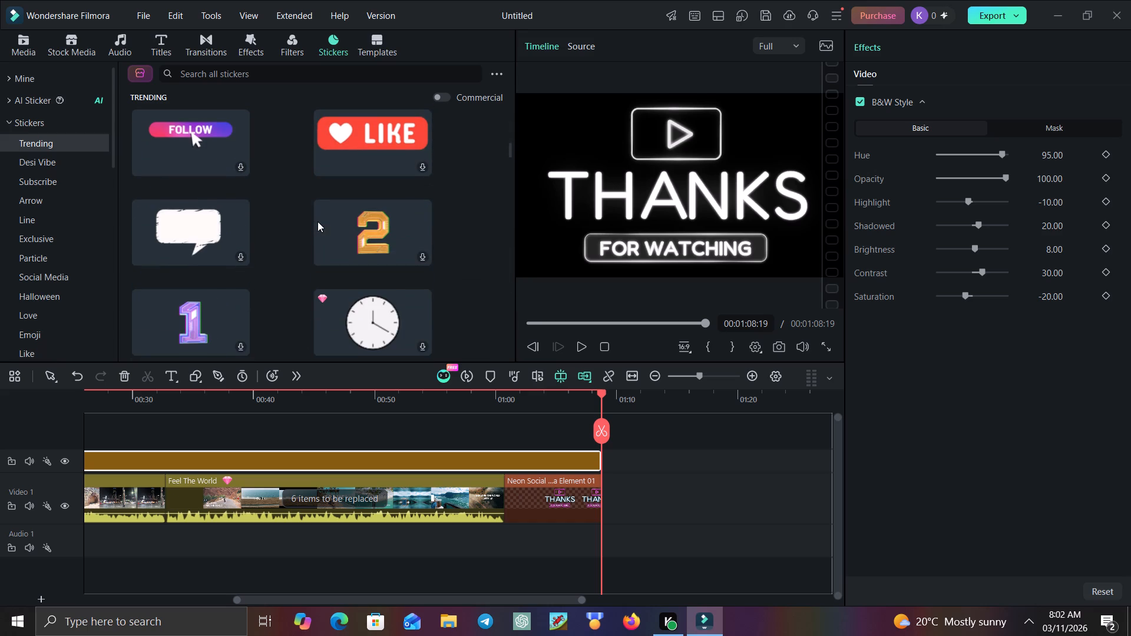
scroll(318, 221, down, 4)
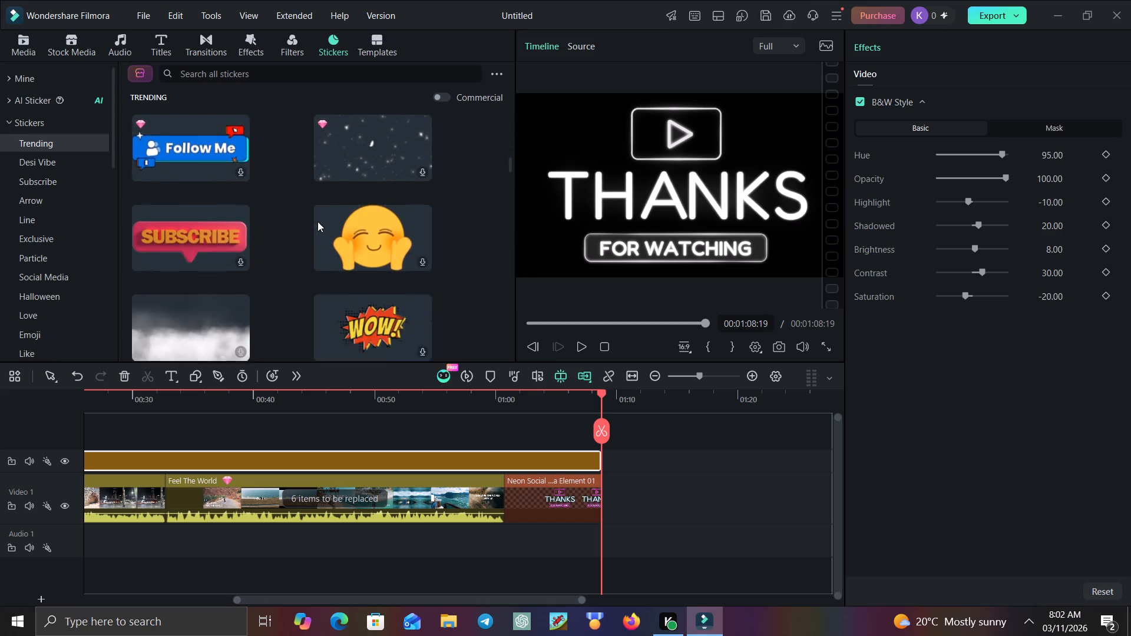
scroll(318, 221, down, 4)
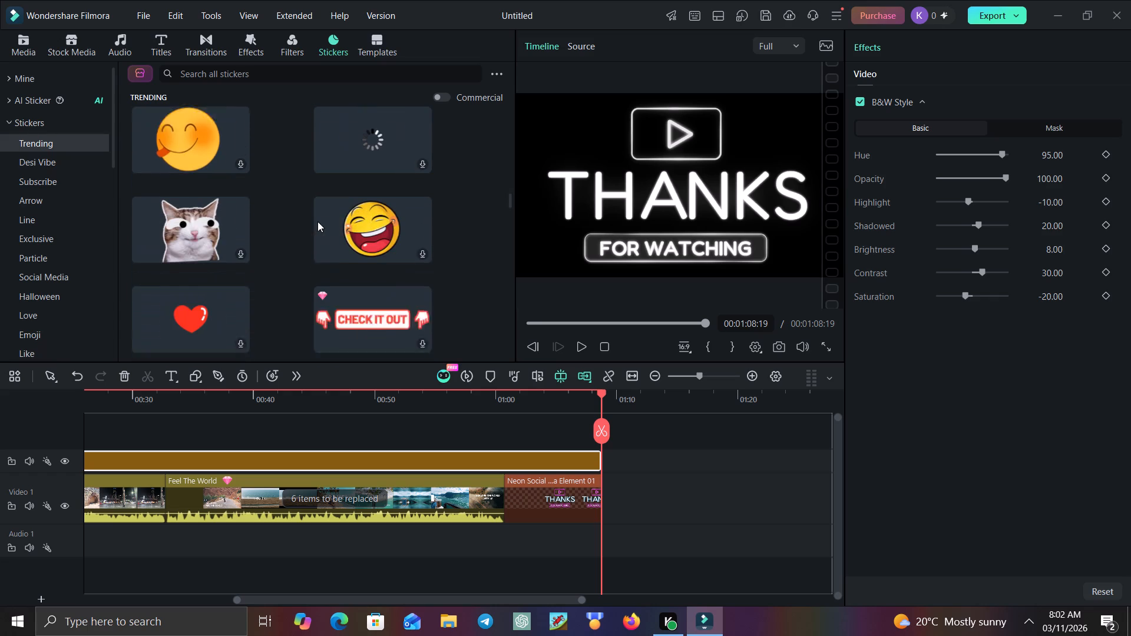
scroll(318, 221, up, 3)
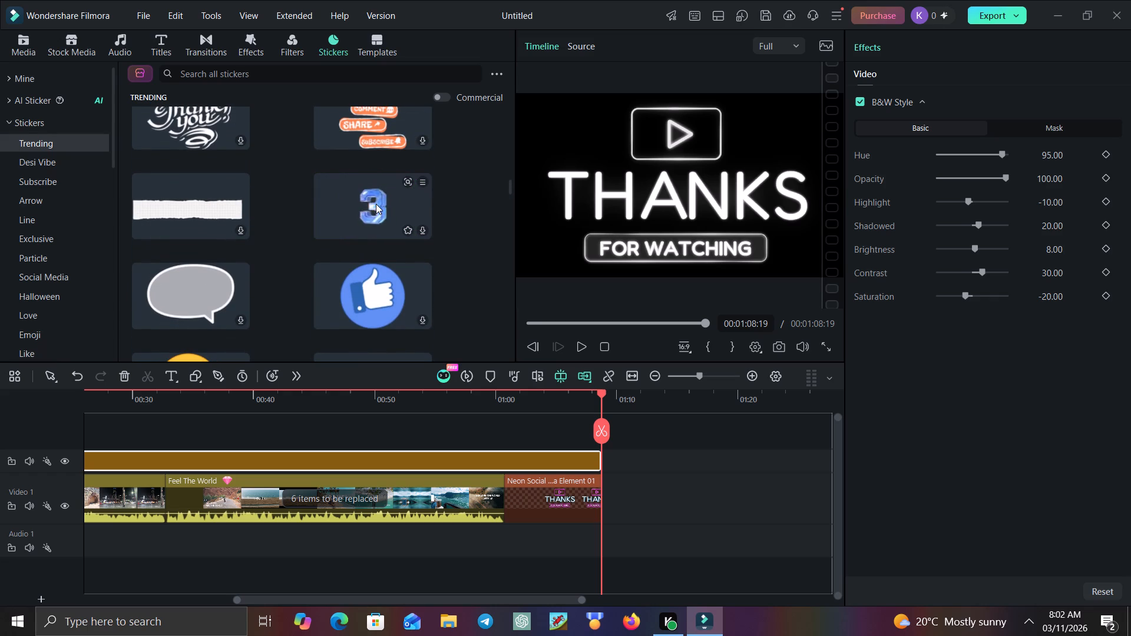
scroll(376, 204, up, 2)
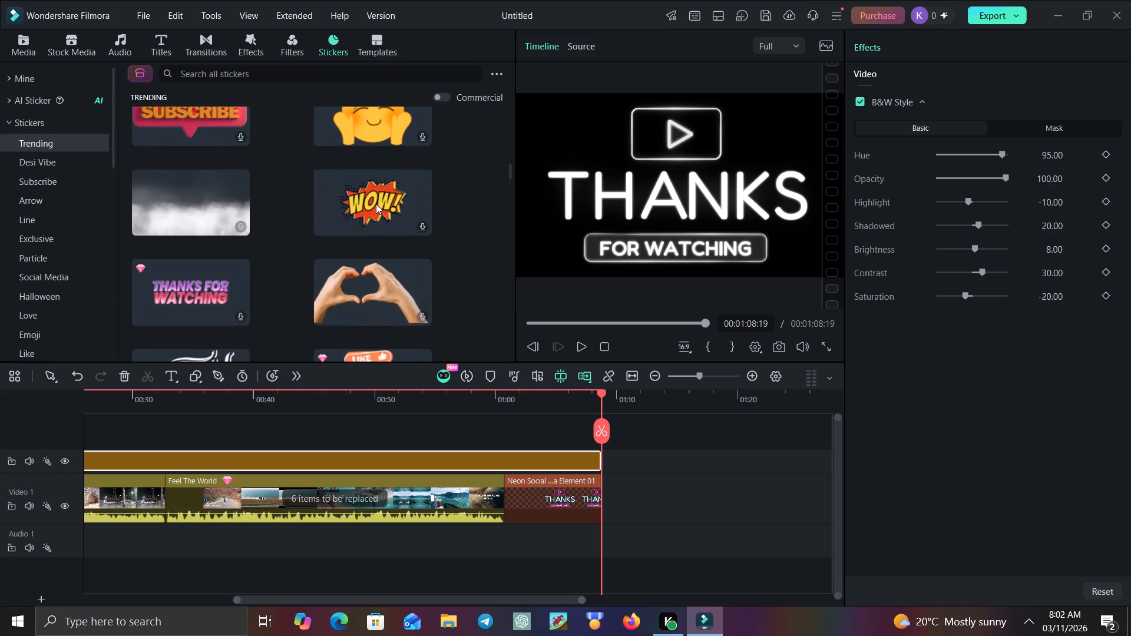
scroll(376, 204, up, 9)
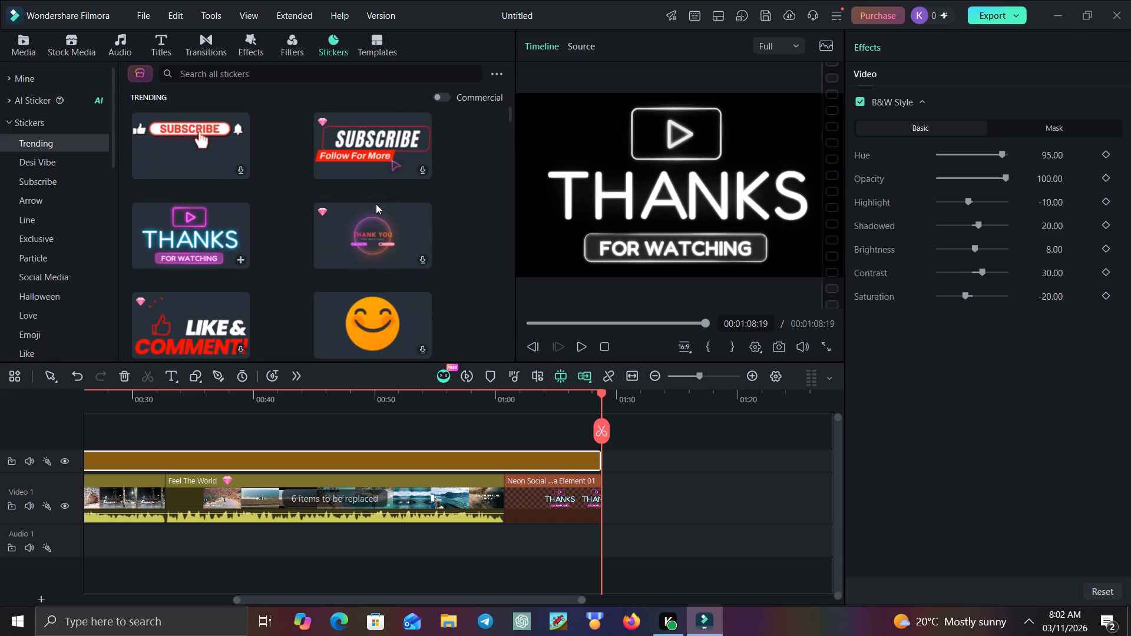
scroll(376, 204, up, 4)
scroll(376, 204, down, 6)
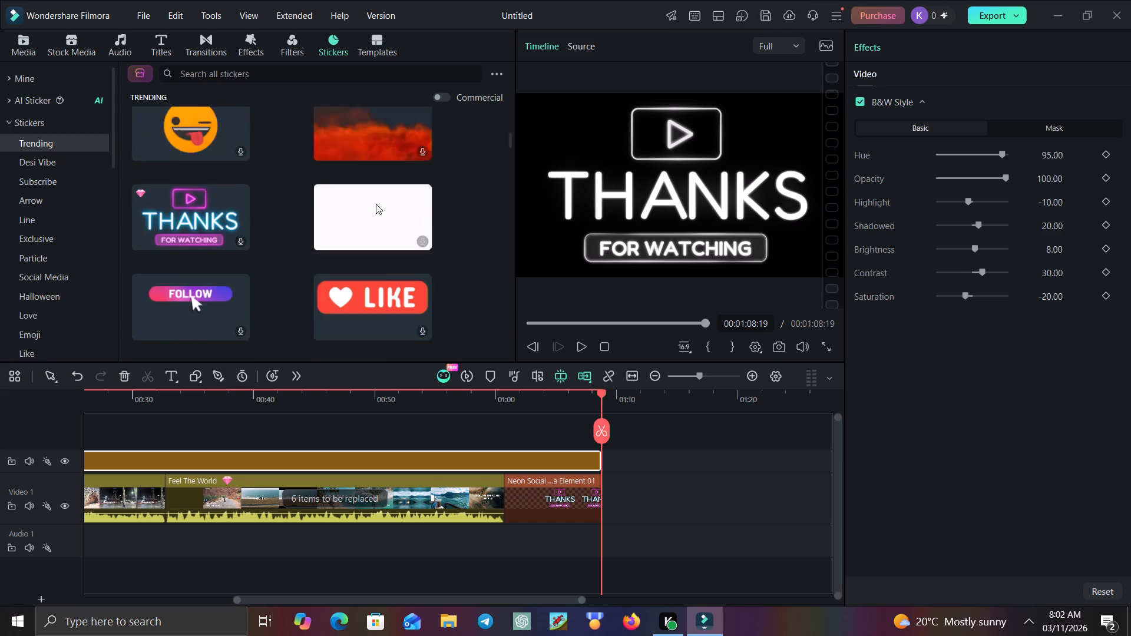
scroll(376, 204, down, 8)
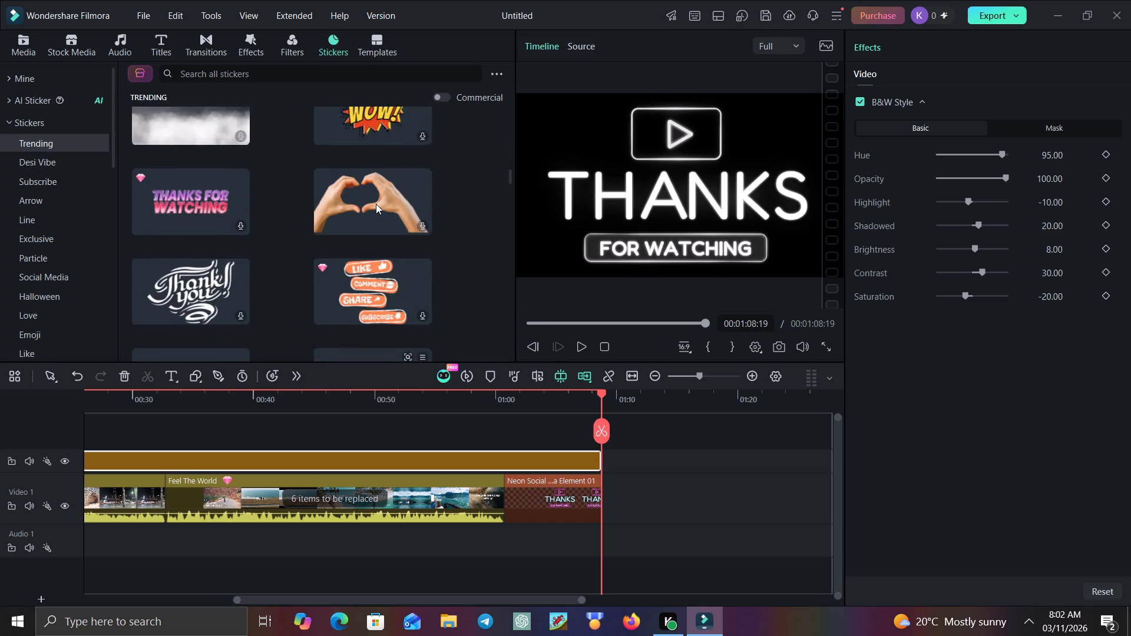
scroll(376, 204, down, 8)
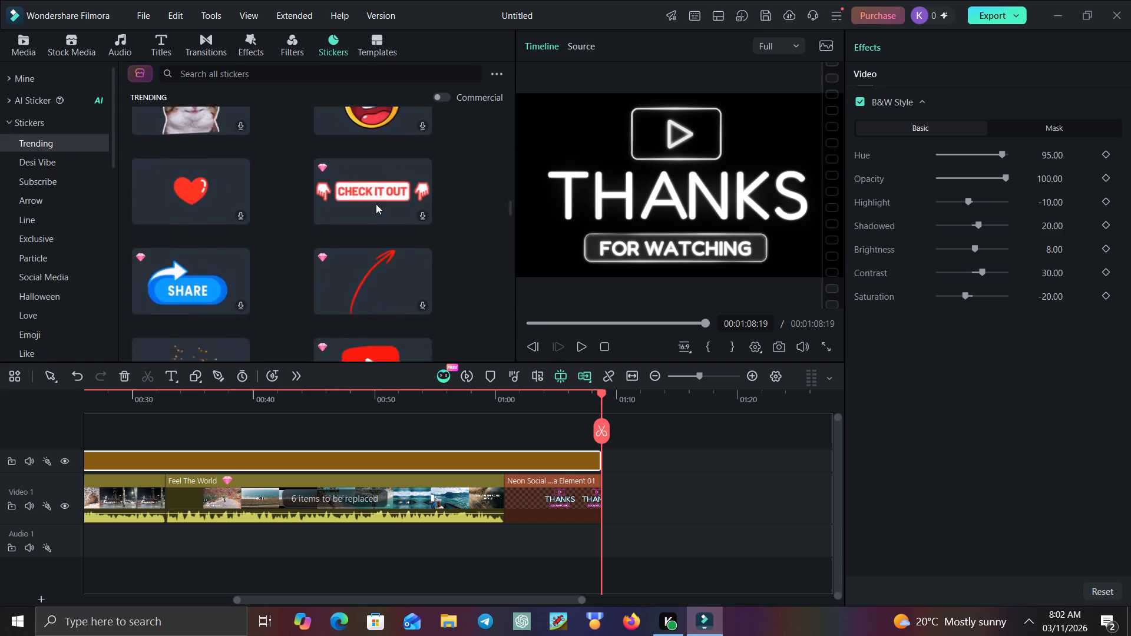
scroll(376, 204, down, 7)
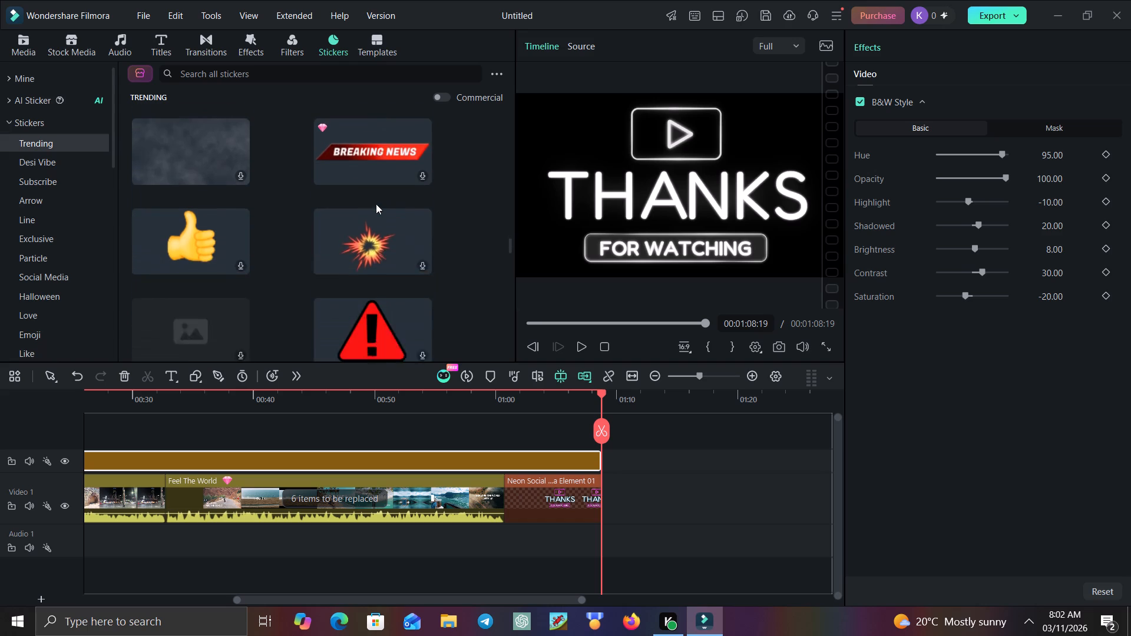
scroll(376, 204, down, 7)
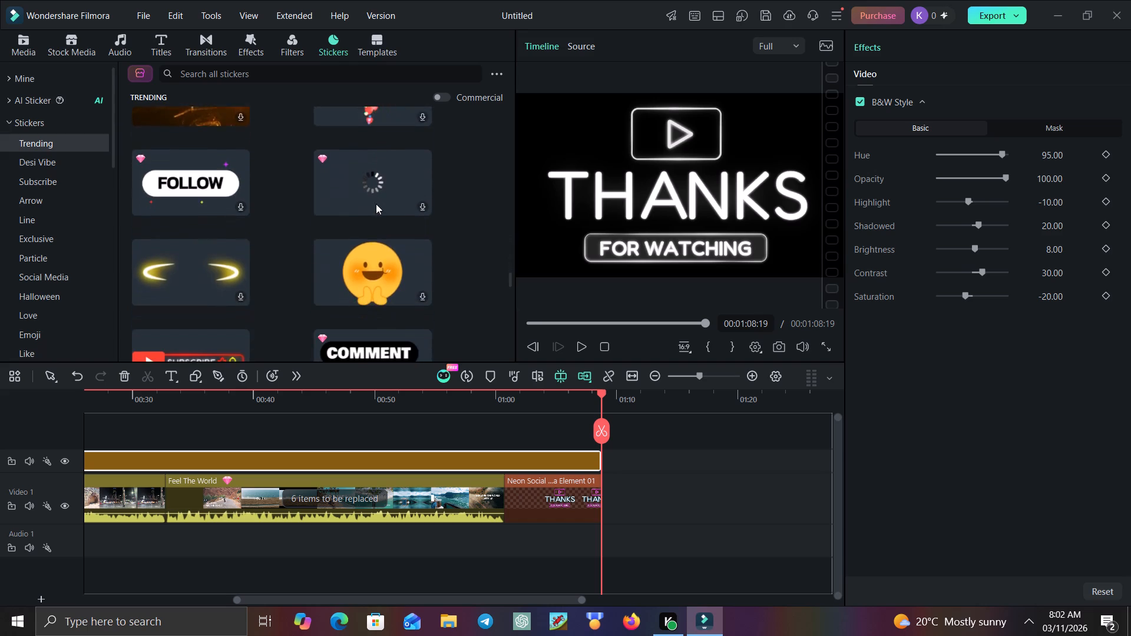
scroll(376, 204, down, 4)
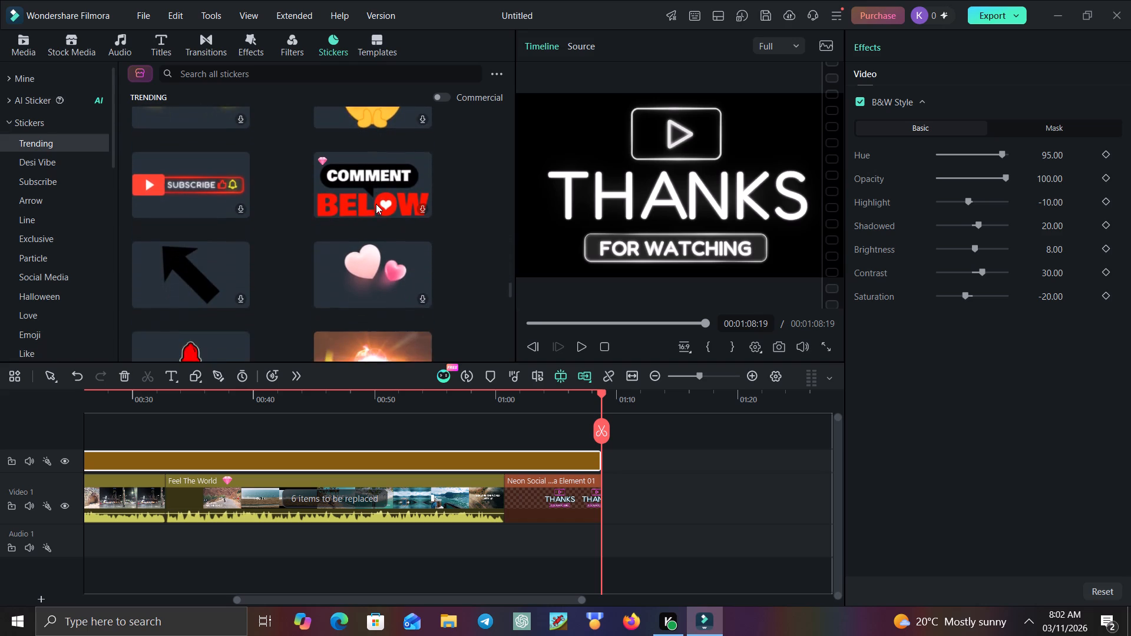
scroll(376, 204, down, 3)
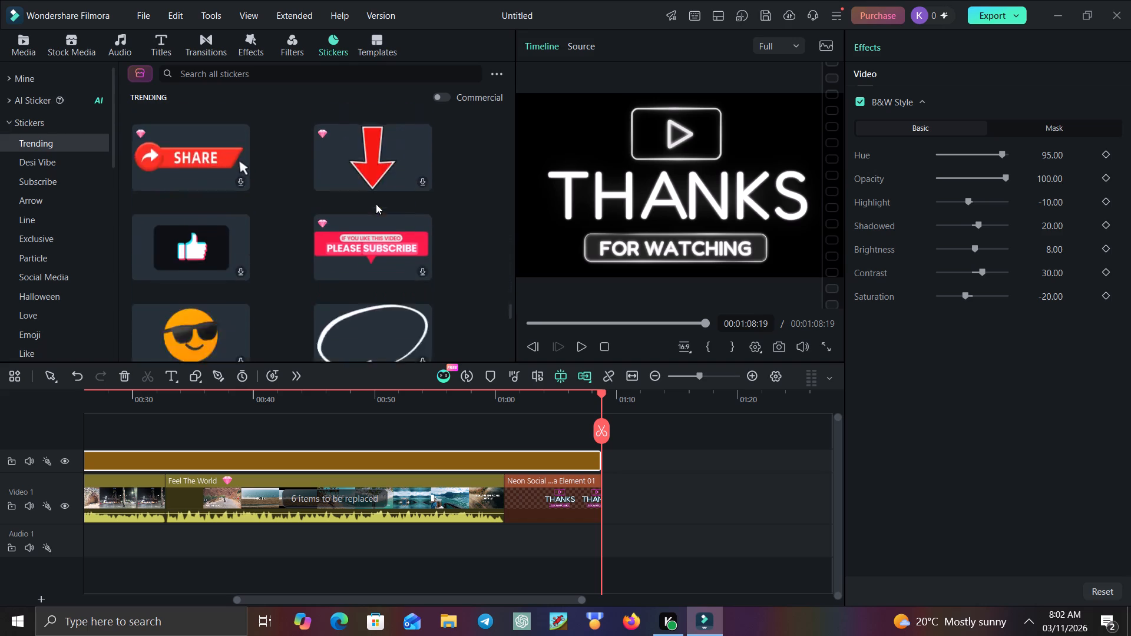
scroll(376, 204, down, 9)
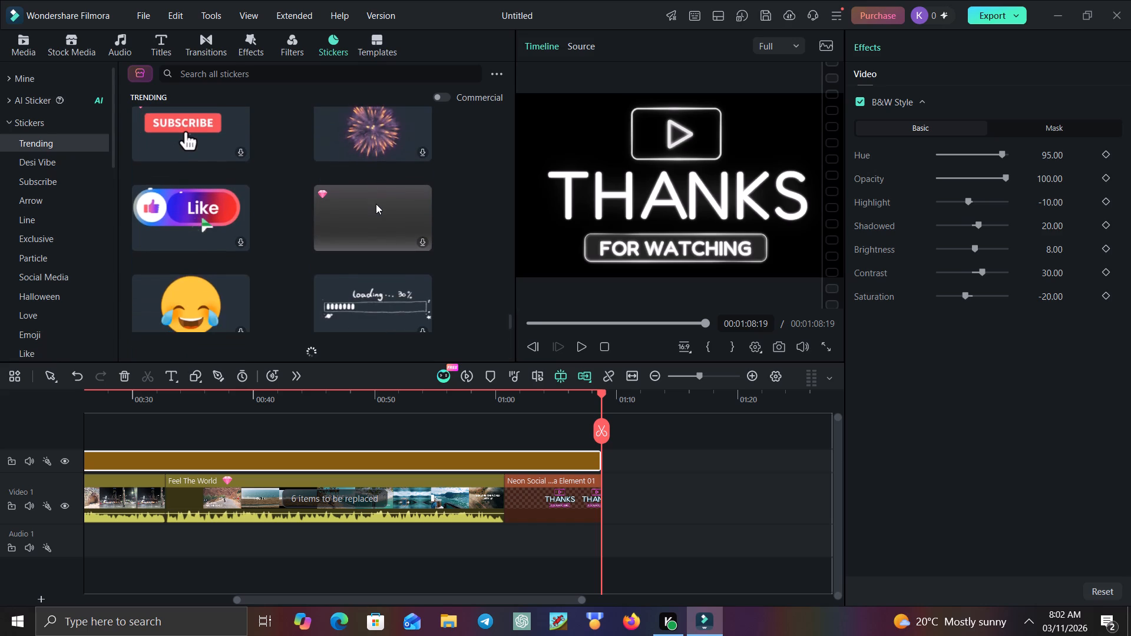
Add the hand-drawn Loading progress bar trending sticker on a new Video 2 track, starting at the Thanks for Watching sticker's end, 00:01:08:19.
scroll(376, 204, up, 1)
scroll(376, 204, down, 2)
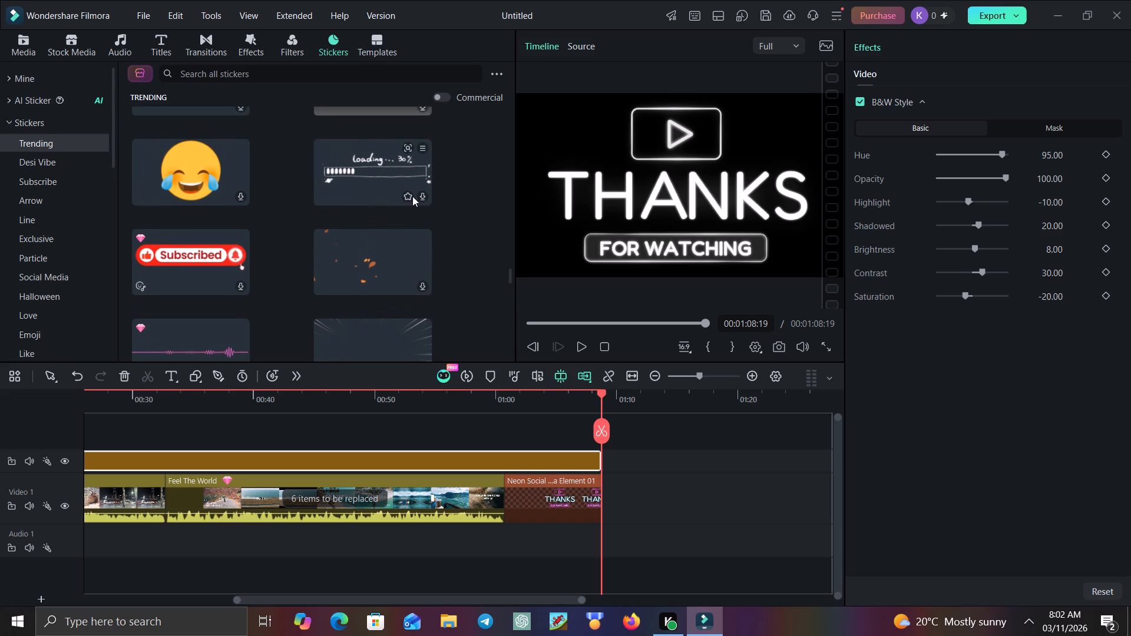
click(425, 195)
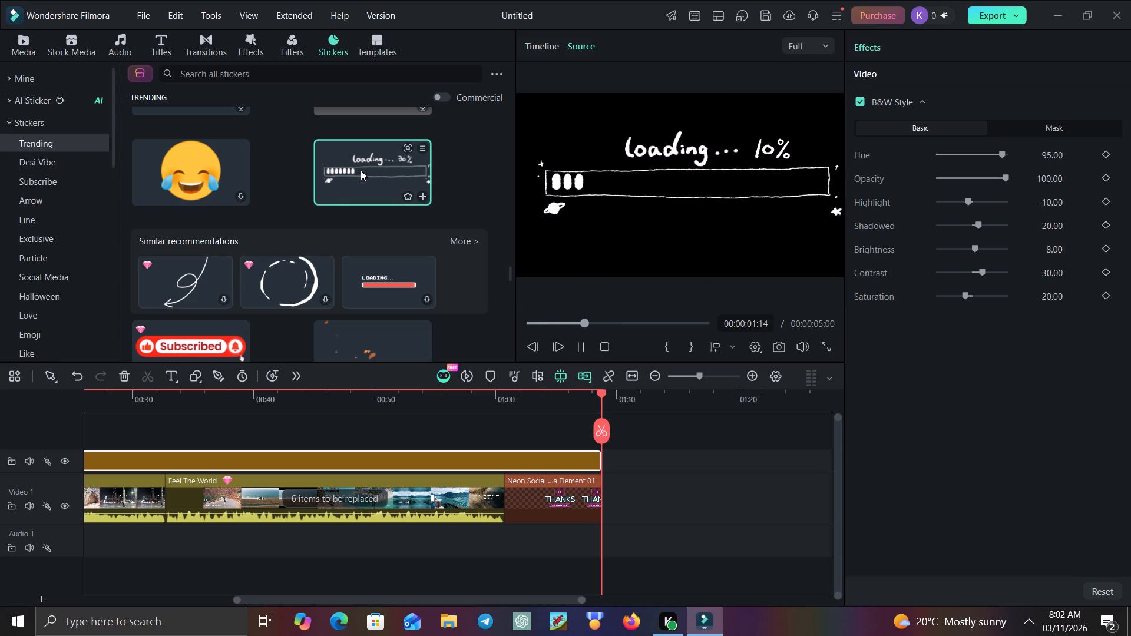
drag(361, 170, 560, 401)
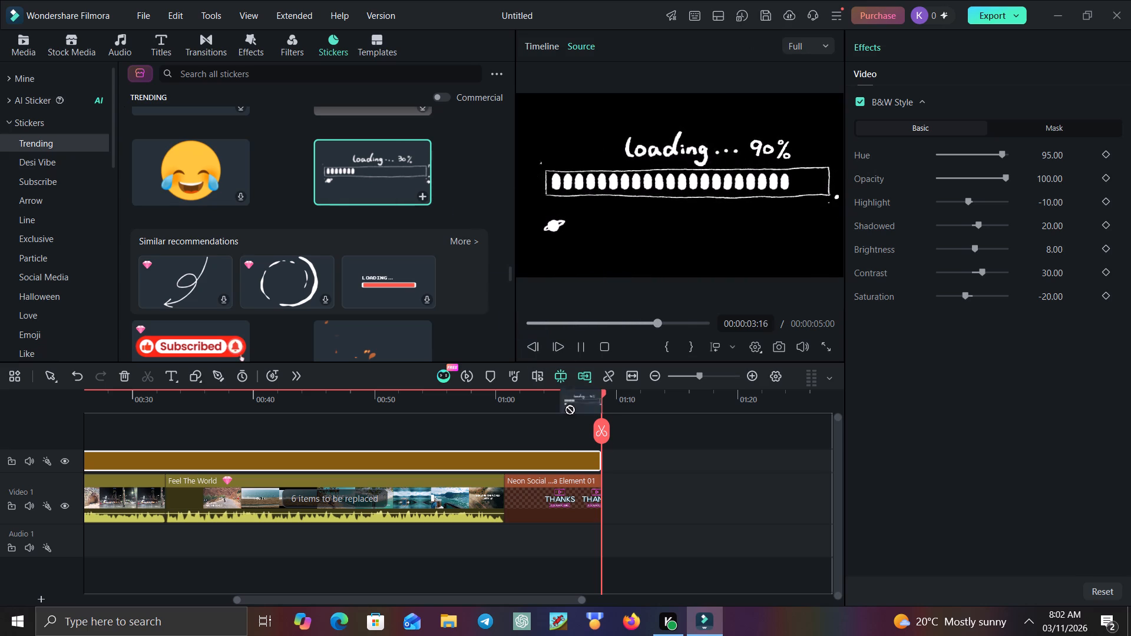
drag(560, 401, 614, 467)
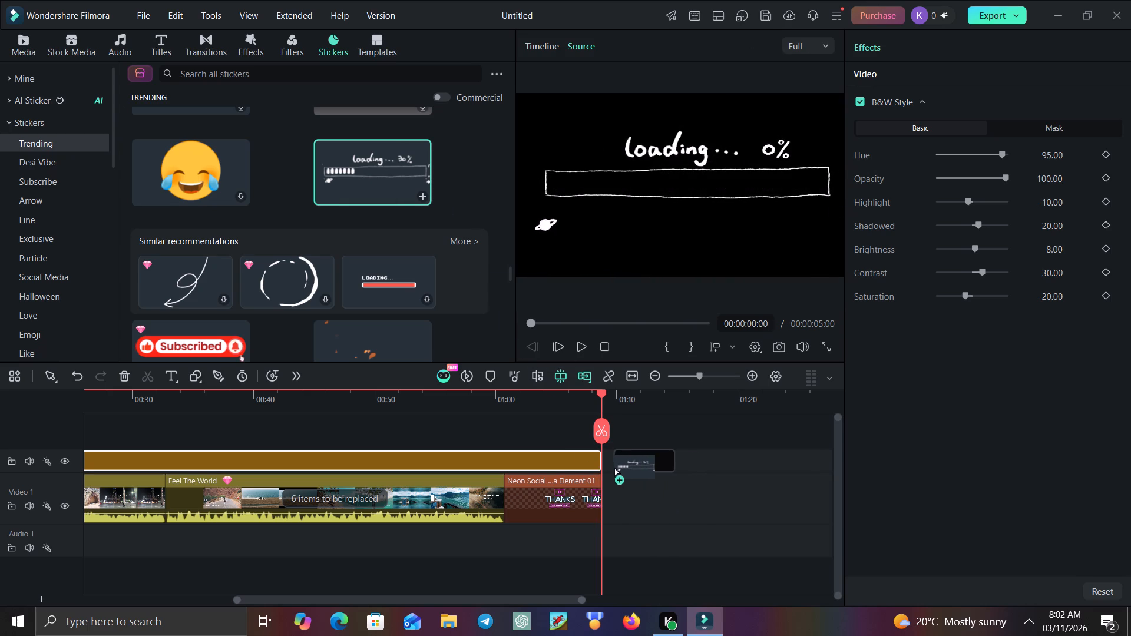
drag(614, 467, 601, 467)
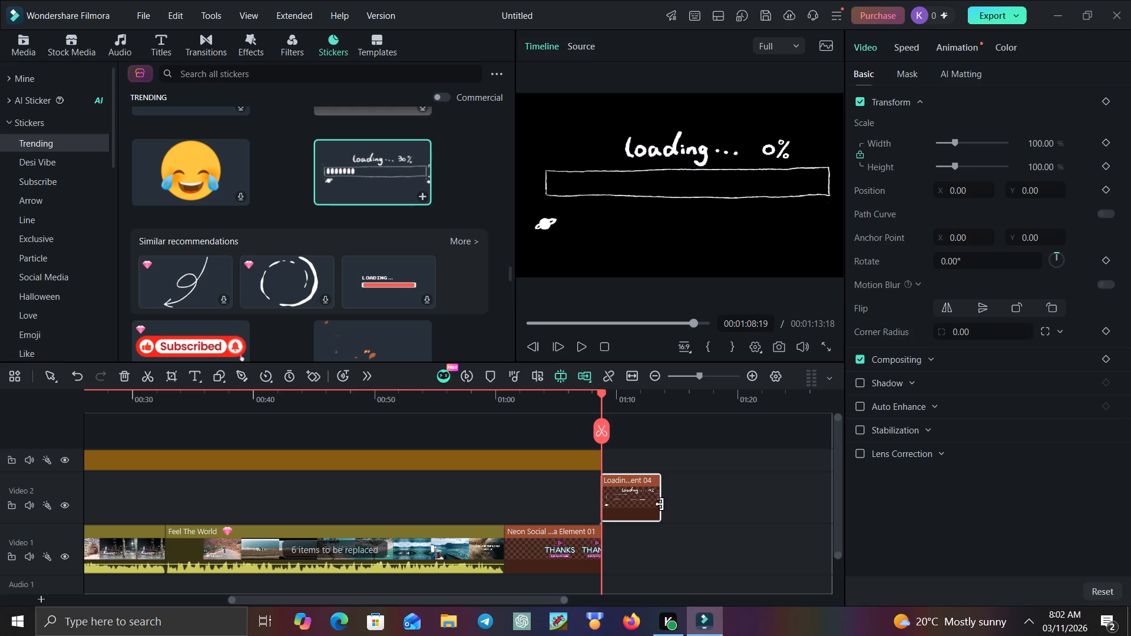
Extend the Loading sticker's end on Video 2 to 00:01:15:20.
drag(660, 504, 684, 498)
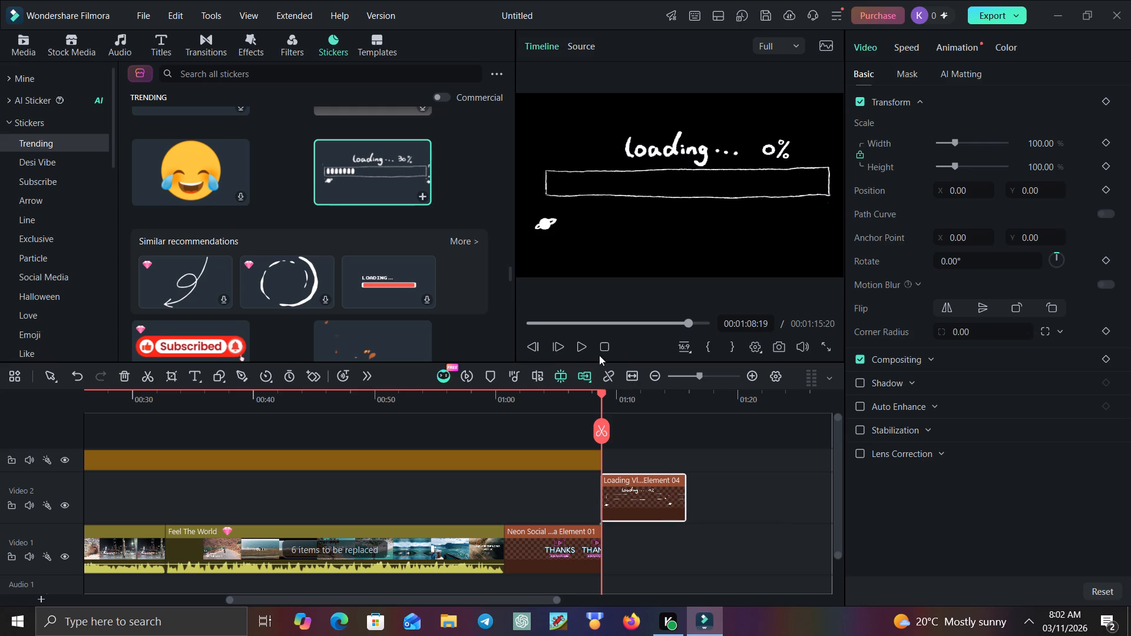
Play back the Loading sticker to its end and the opening seconds of the Vlogging the Heatwave clip.
click(576, 345)
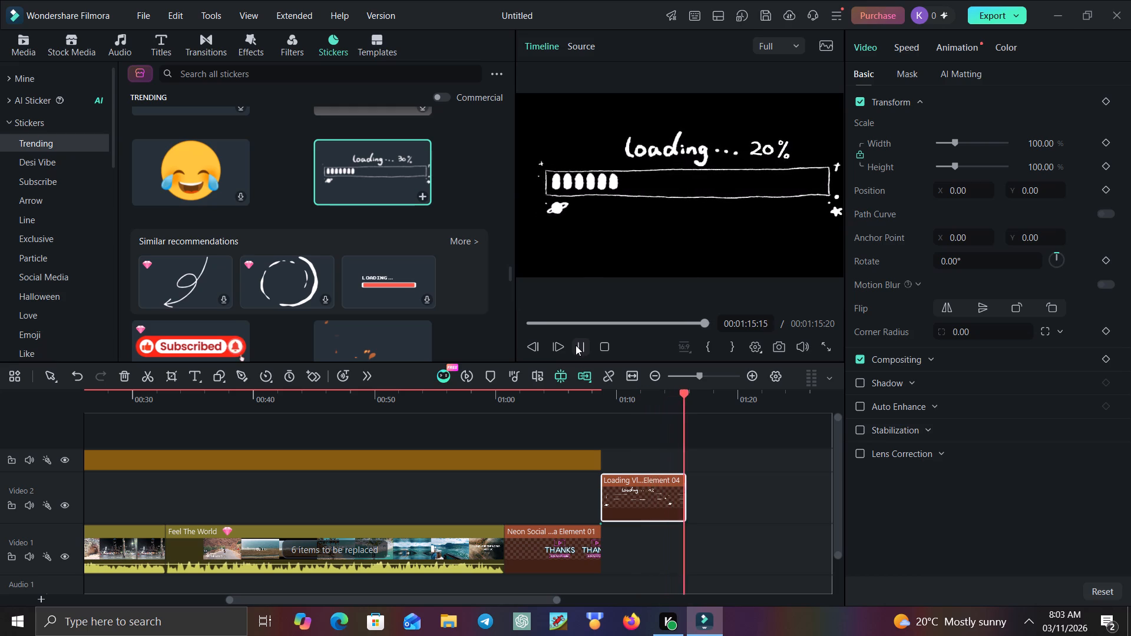
click(576, 345)
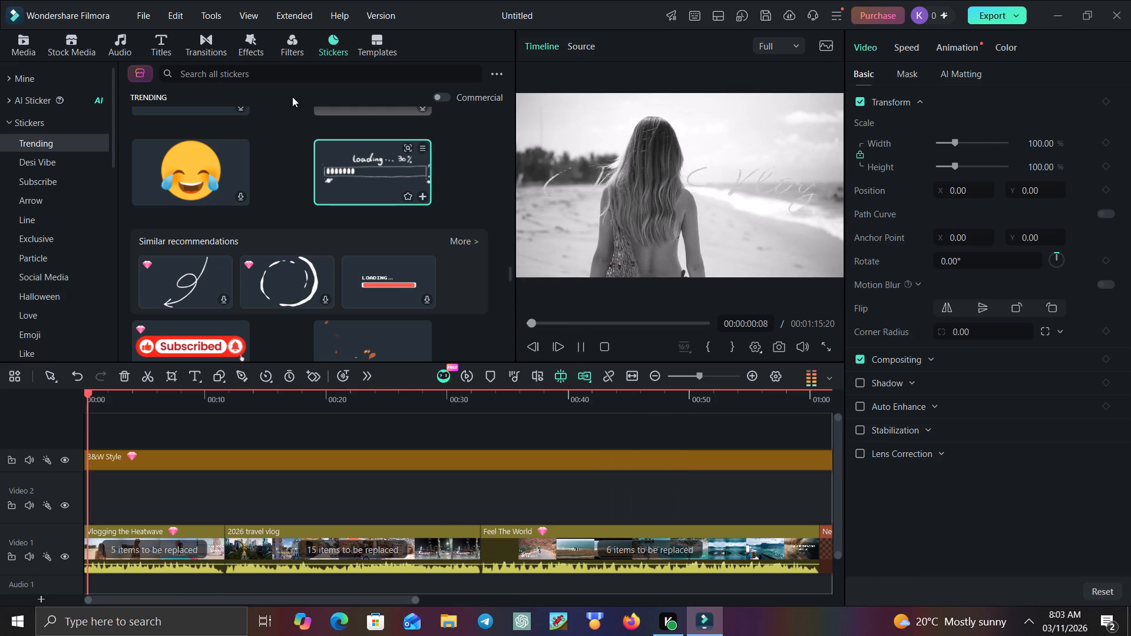
click(583, 341)
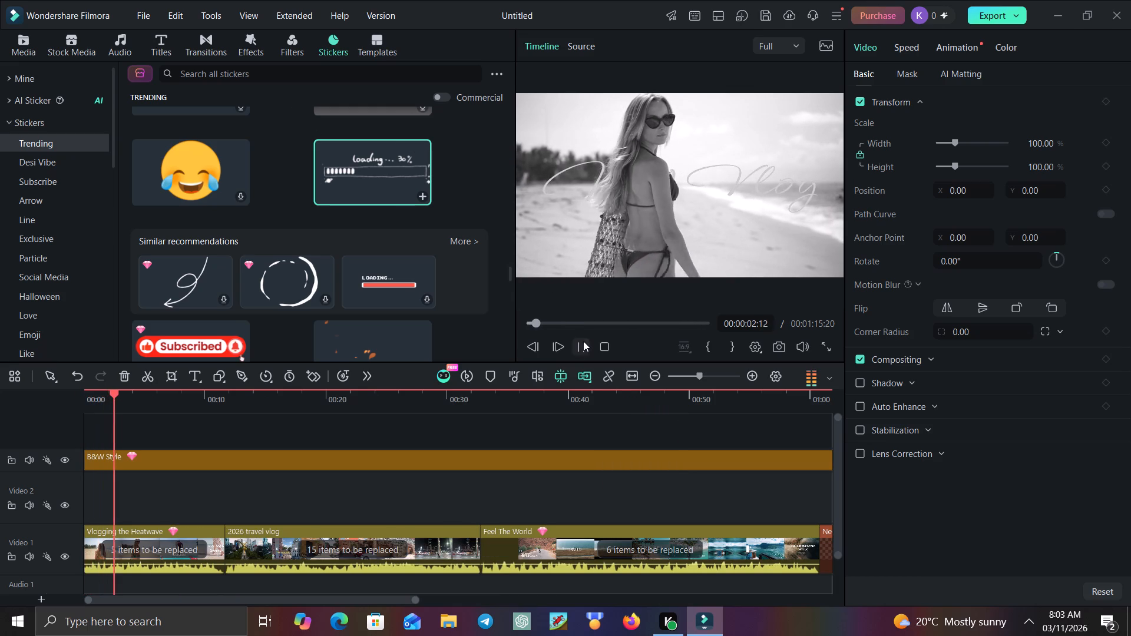
Add the Together In Playlist template from the Wedding & Love templates to Video 2, about a second after the Loading sticker's end.
click(372, 37)
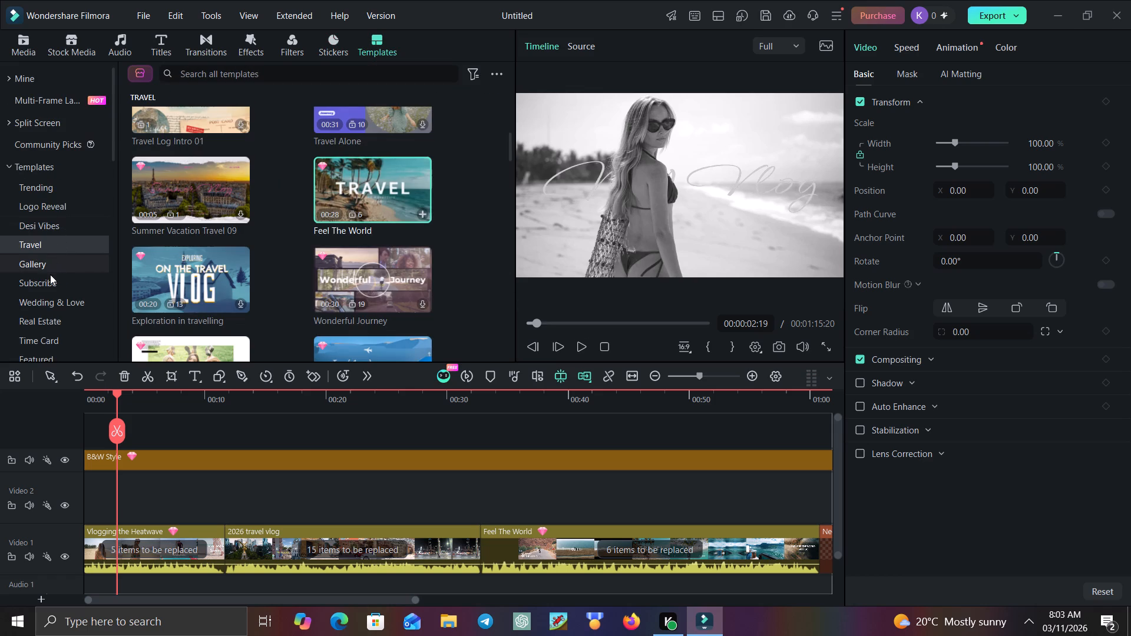
click(51, 297)
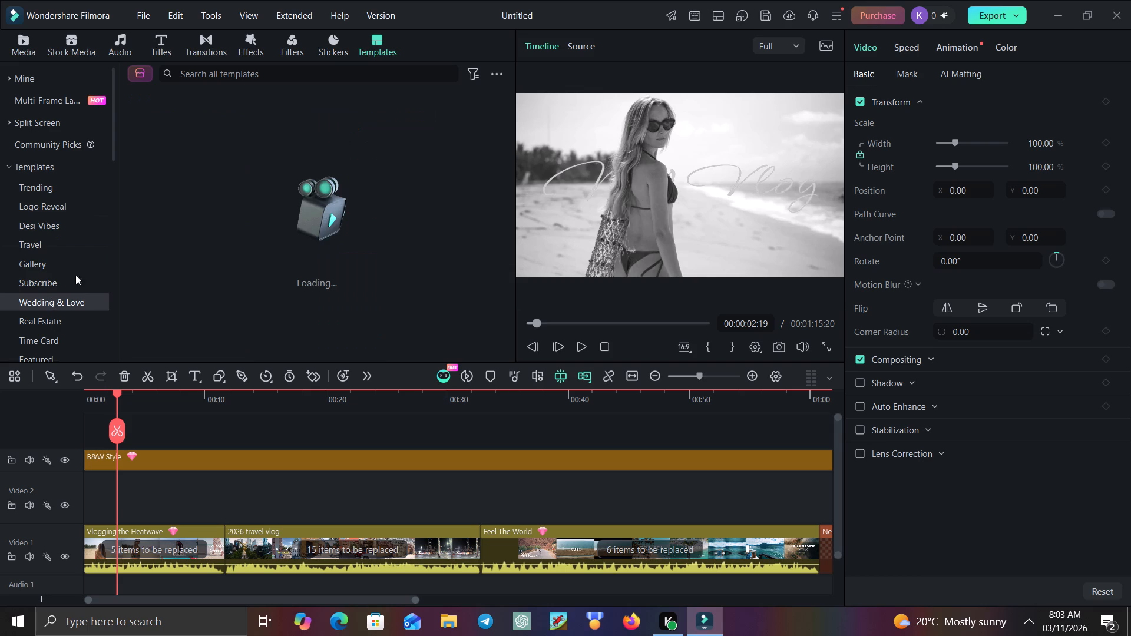
scroll(272, 249, down, 5)
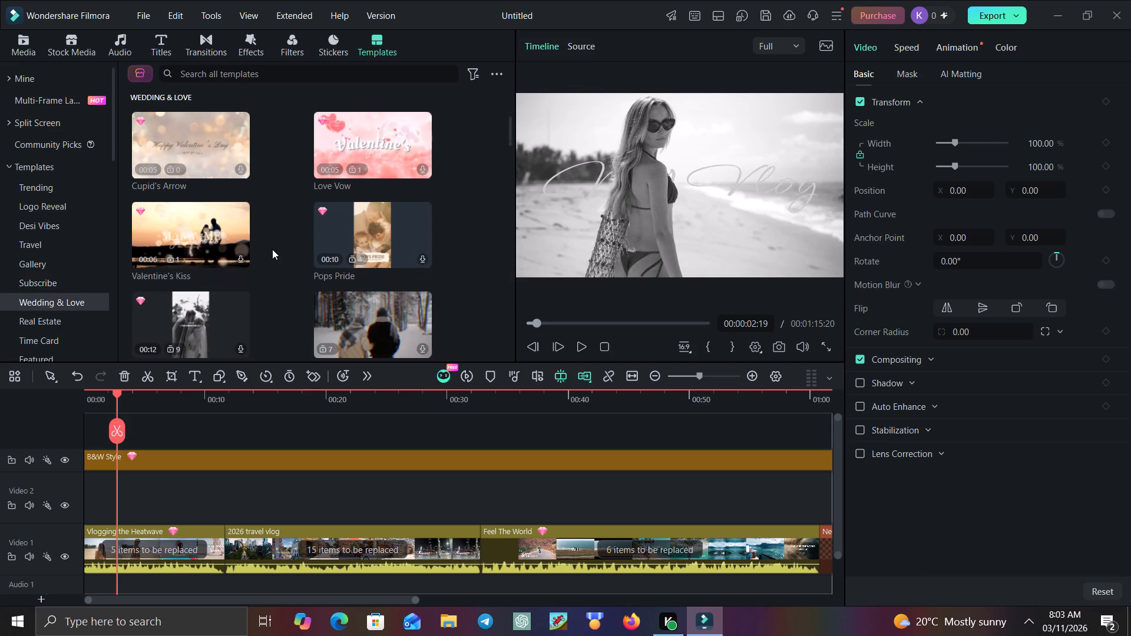
scroll(272, 249, down, 3)
click(238, 232)
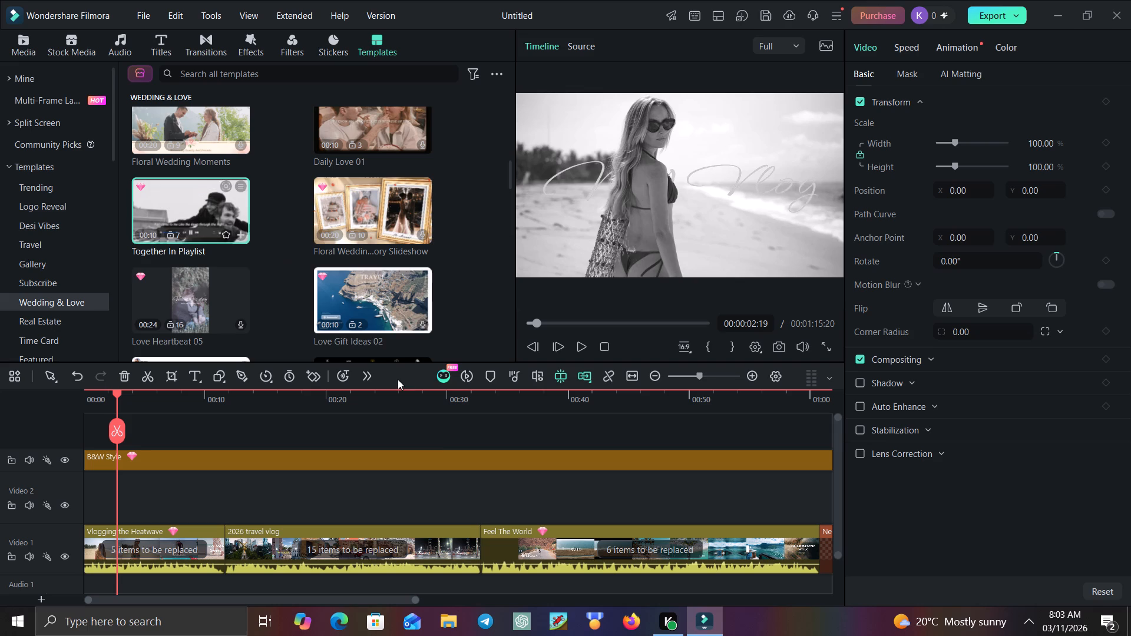
drag(120, 423, 557, 462)
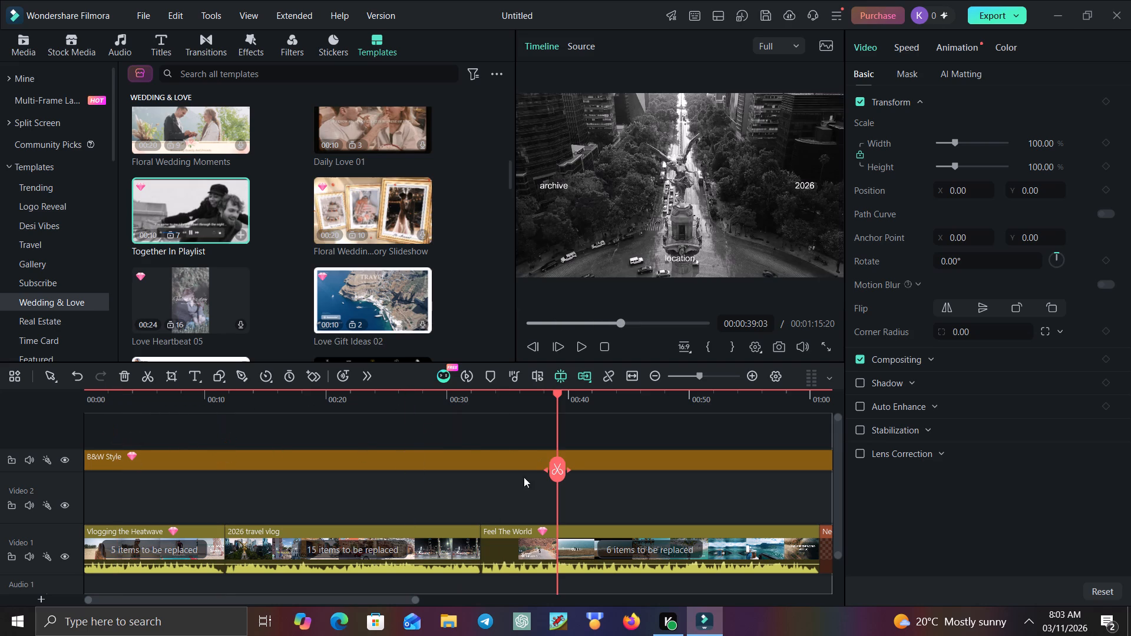
scroll(462, 491, left, 6)
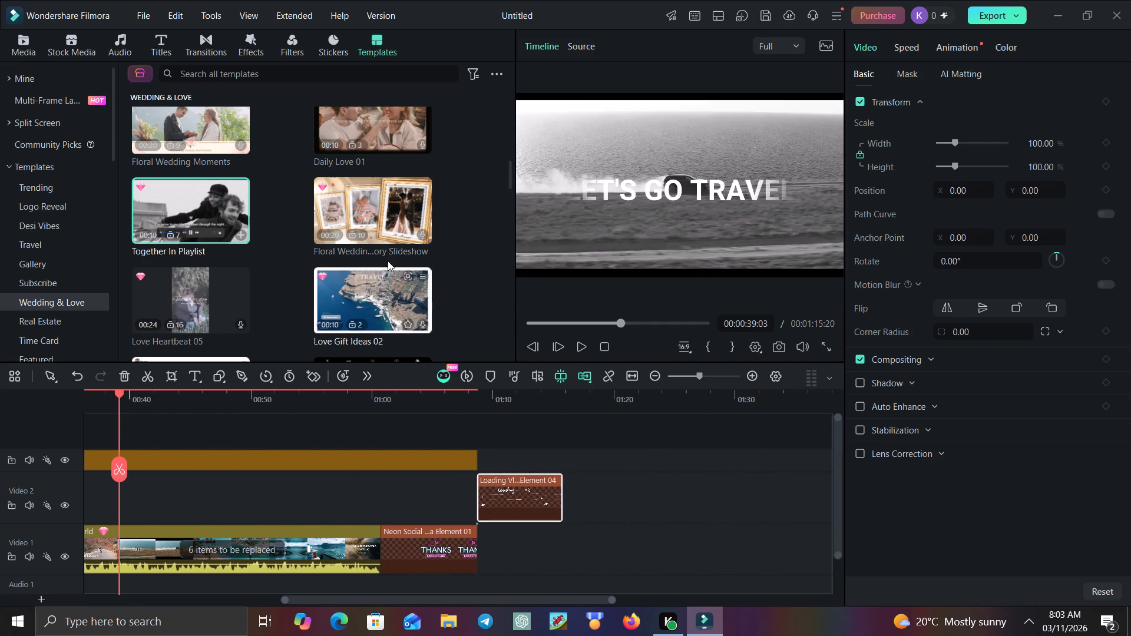
drag(174, 203, 206, 227)
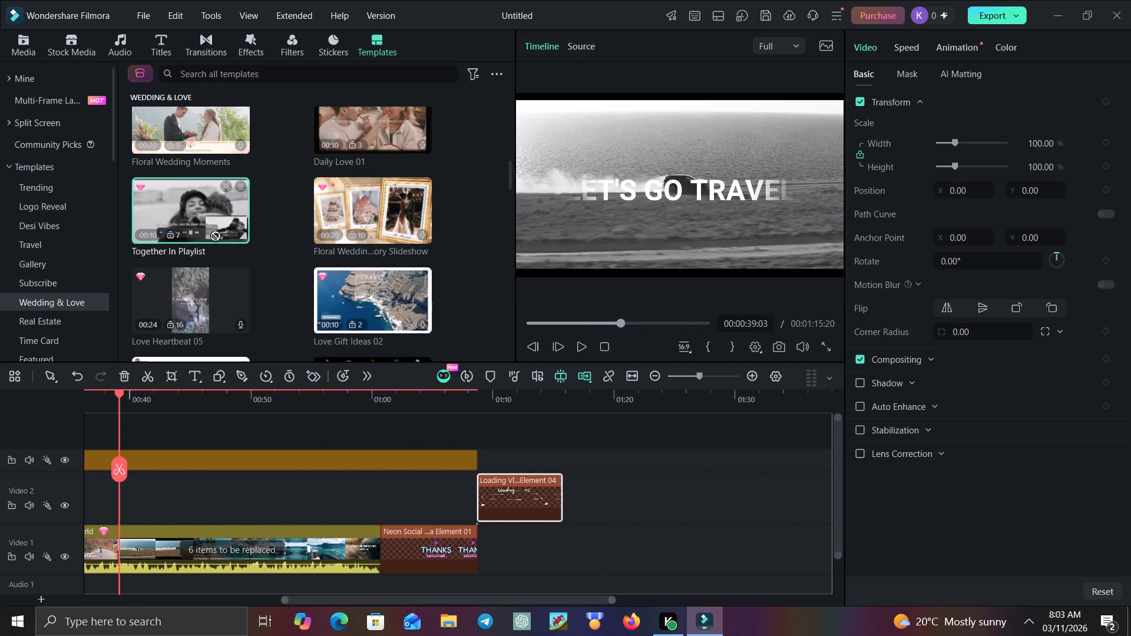
drag(206, 227, 559, 521)
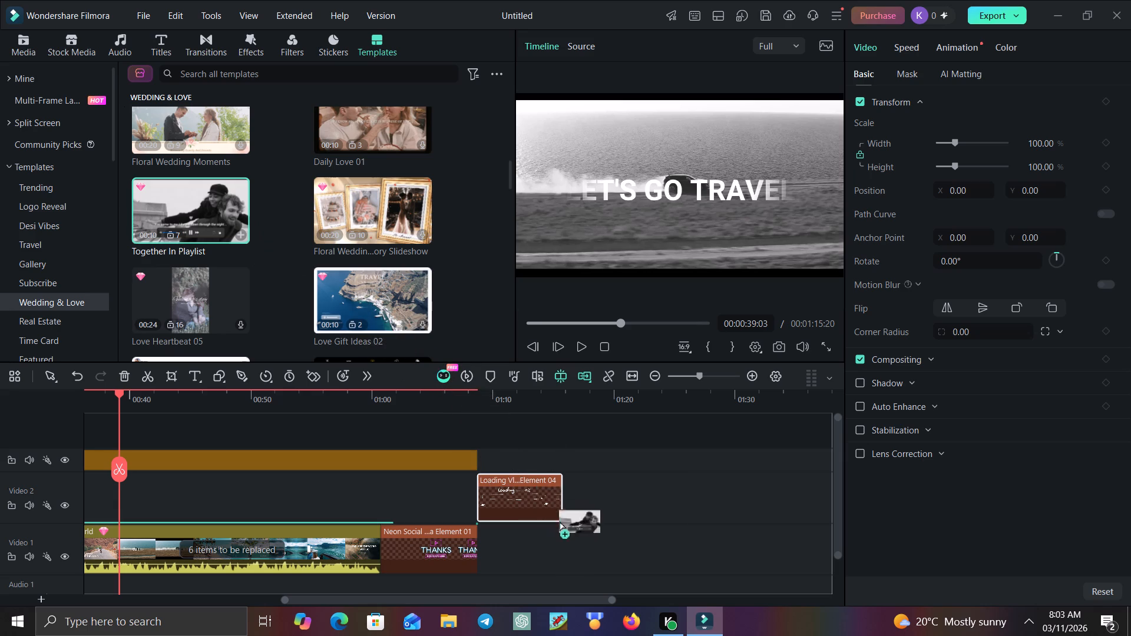
drag(559, 521, 710, 510)
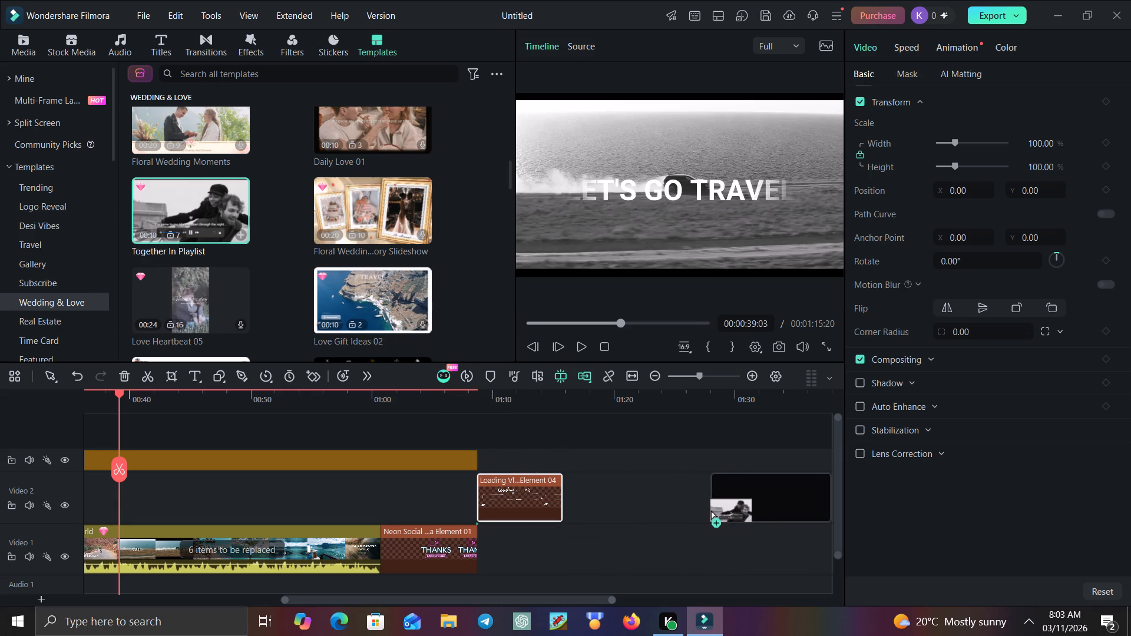
drag(710, 510, 675, 525)
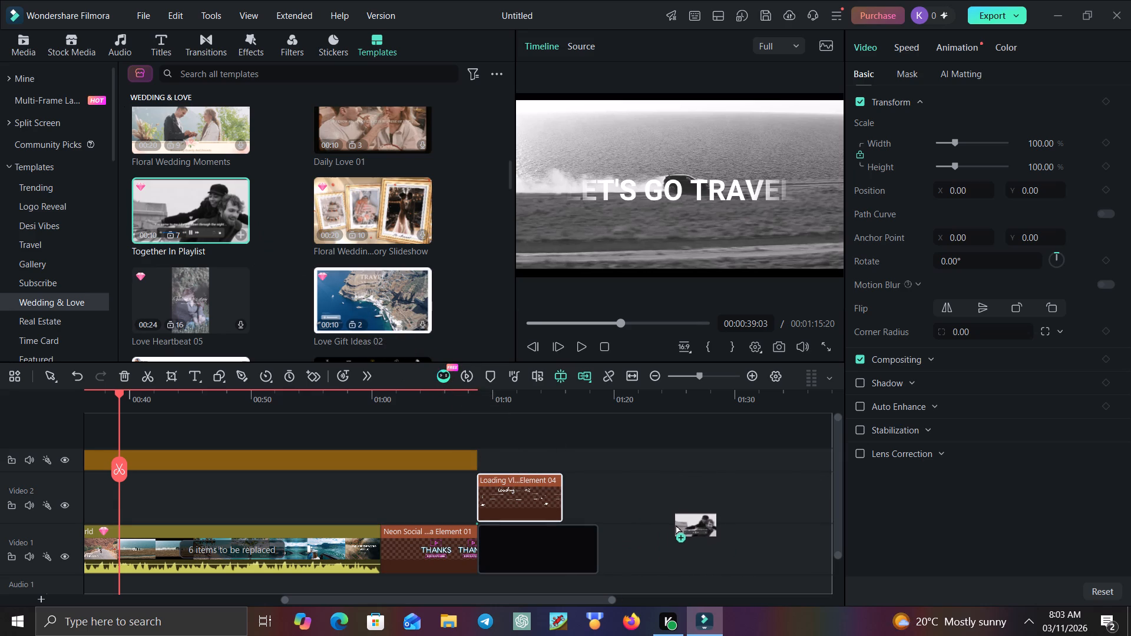
drag(675, 525, 586, 496)
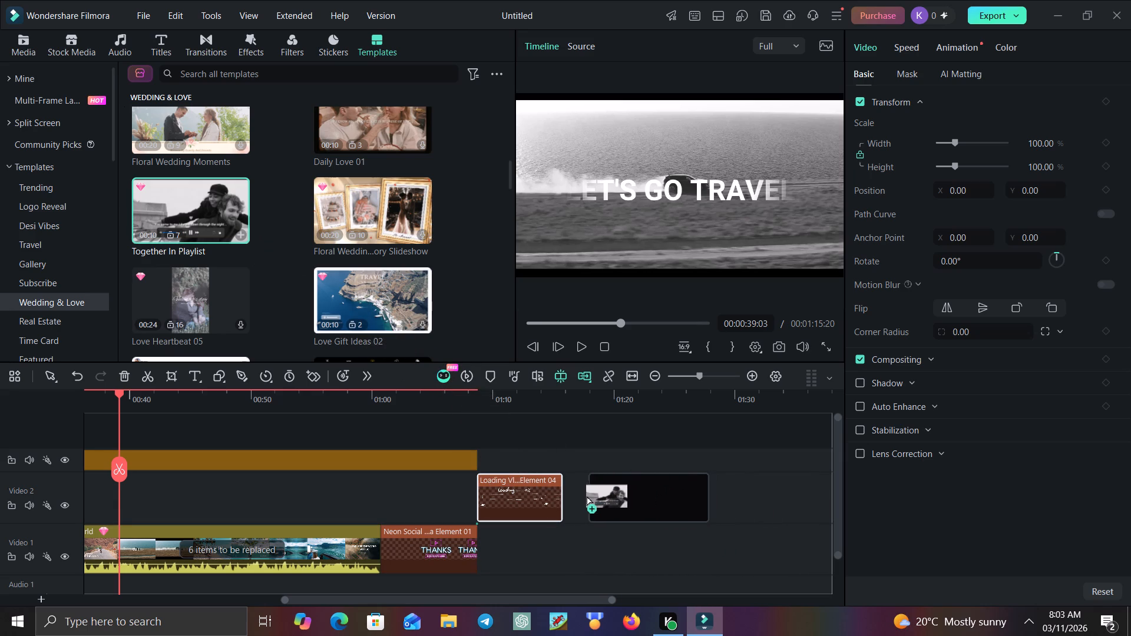
drag(586, 496, 574, 495)
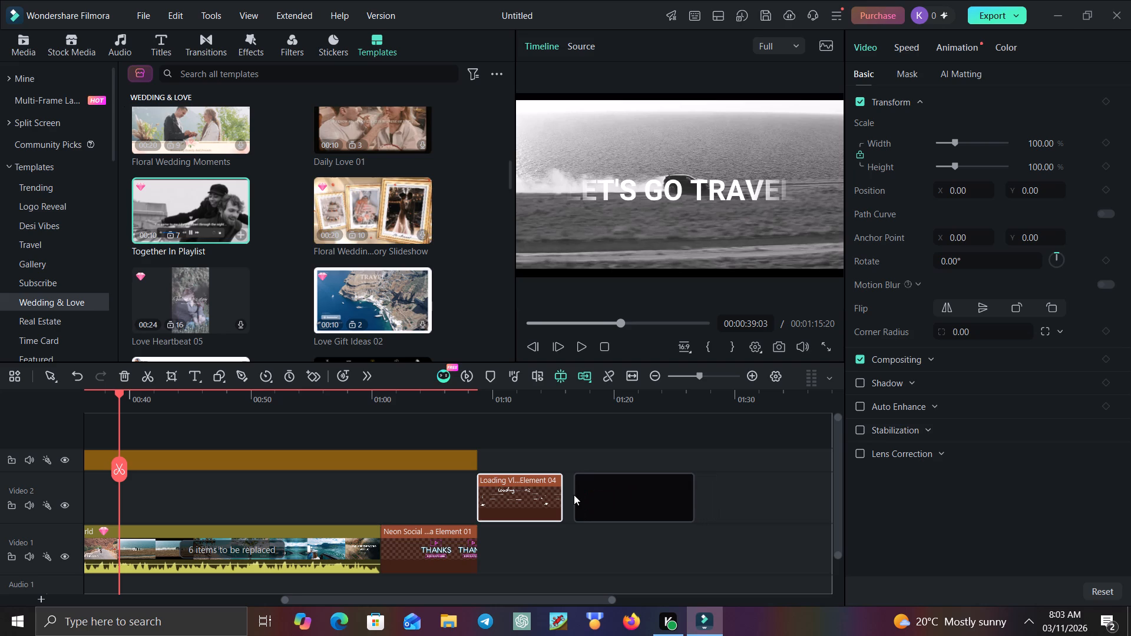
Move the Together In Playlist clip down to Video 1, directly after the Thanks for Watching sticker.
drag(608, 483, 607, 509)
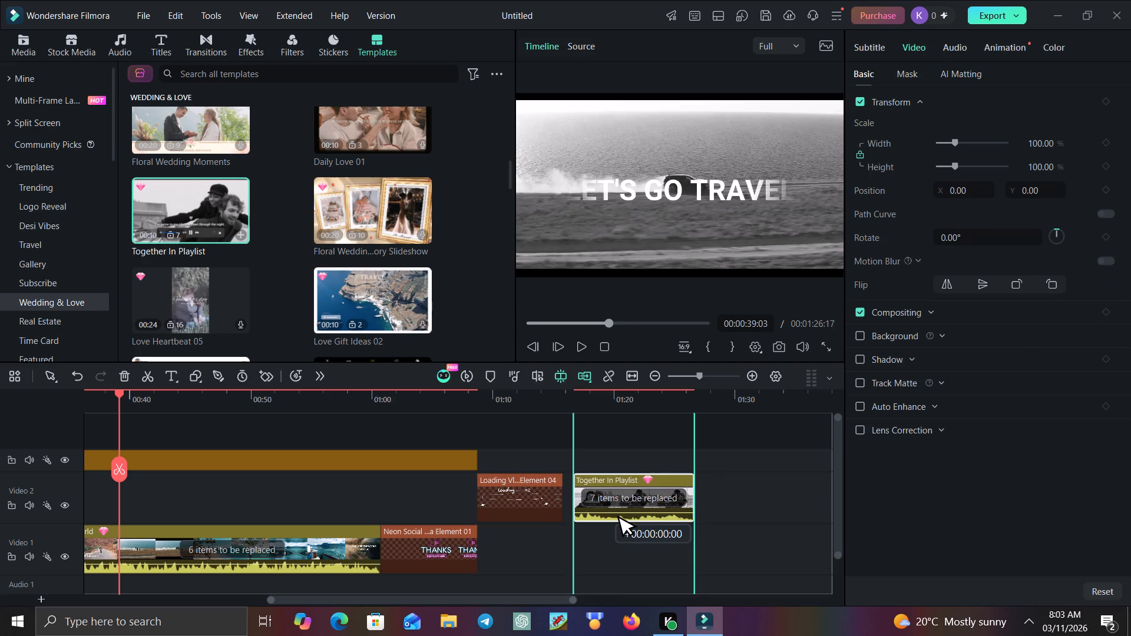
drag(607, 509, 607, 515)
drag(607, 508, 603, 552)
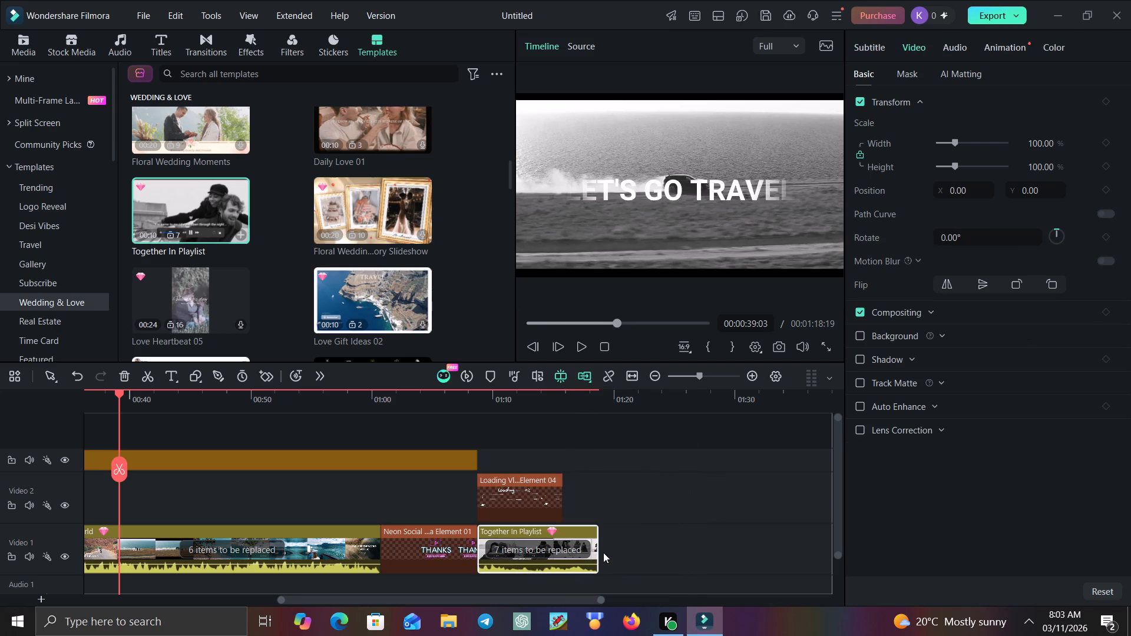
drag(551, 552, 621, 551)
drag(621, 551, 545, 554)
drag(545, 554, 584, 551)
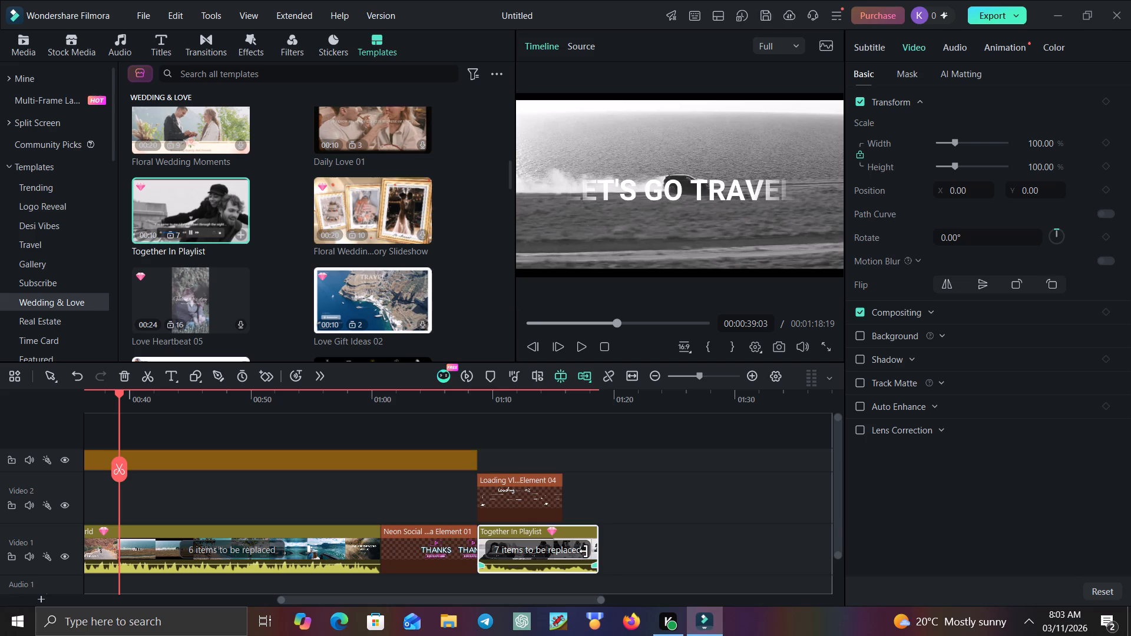
Move the Together In Playlist clip up to Video 2 so it starts exactly at the Loading sticker's end, 00:01:15:20.
drag(584, 551, 578, 534)
drag(578, 534, 614, 507)
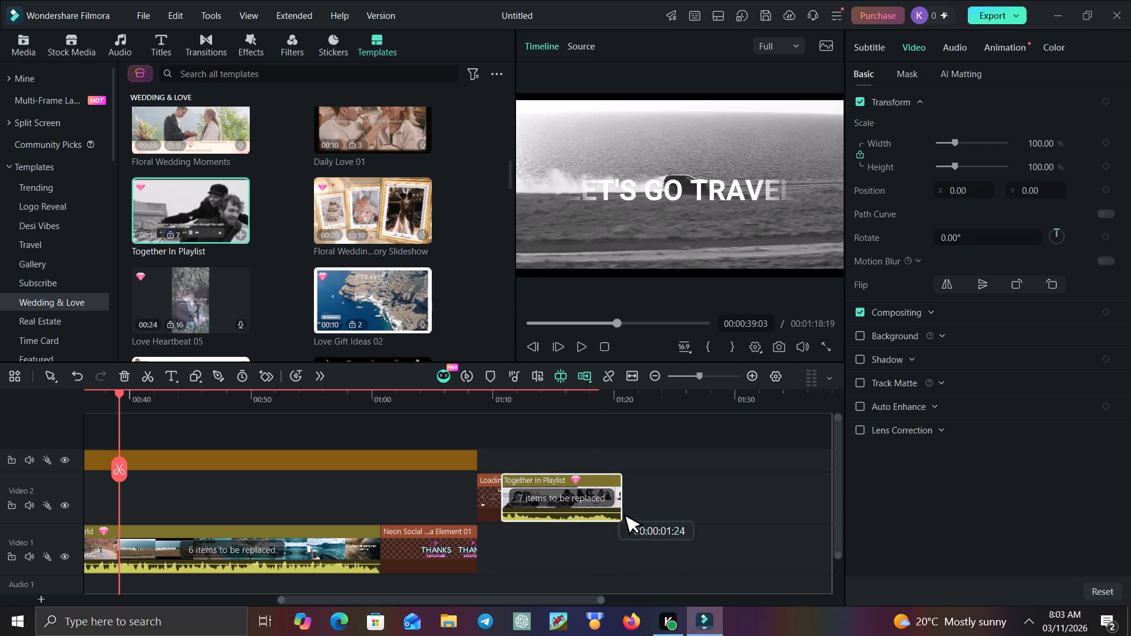
drag(614, 507, 666, 511)
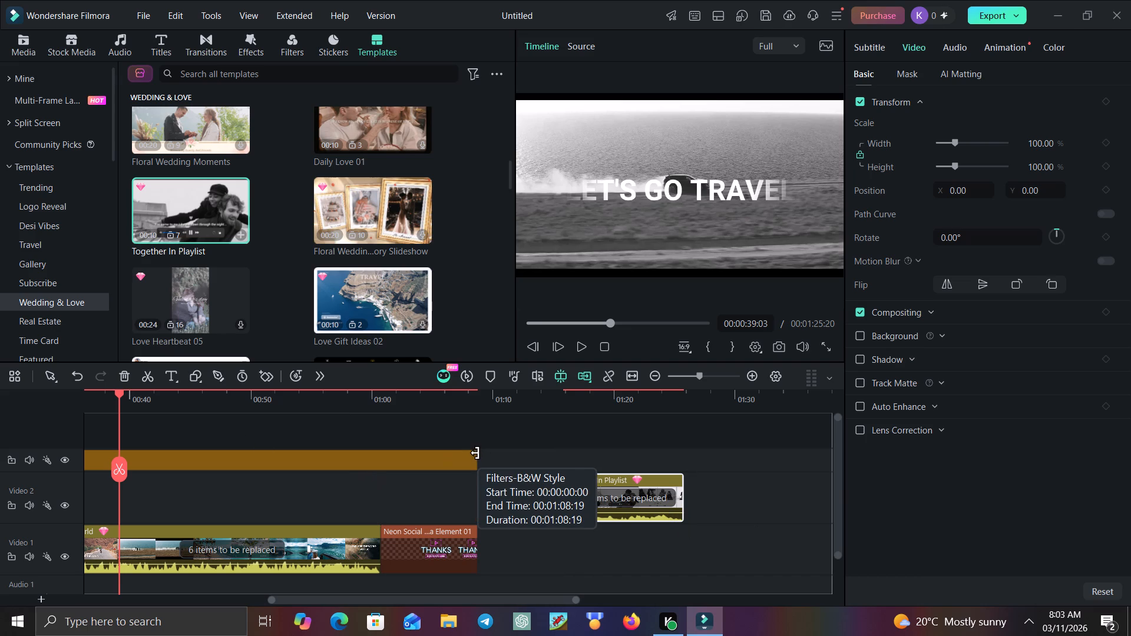
Extend the B&W Style filter's end to about 00:01:25, just short of the Together In Playlist clip's end.
drag(475, 453, 692, 458)
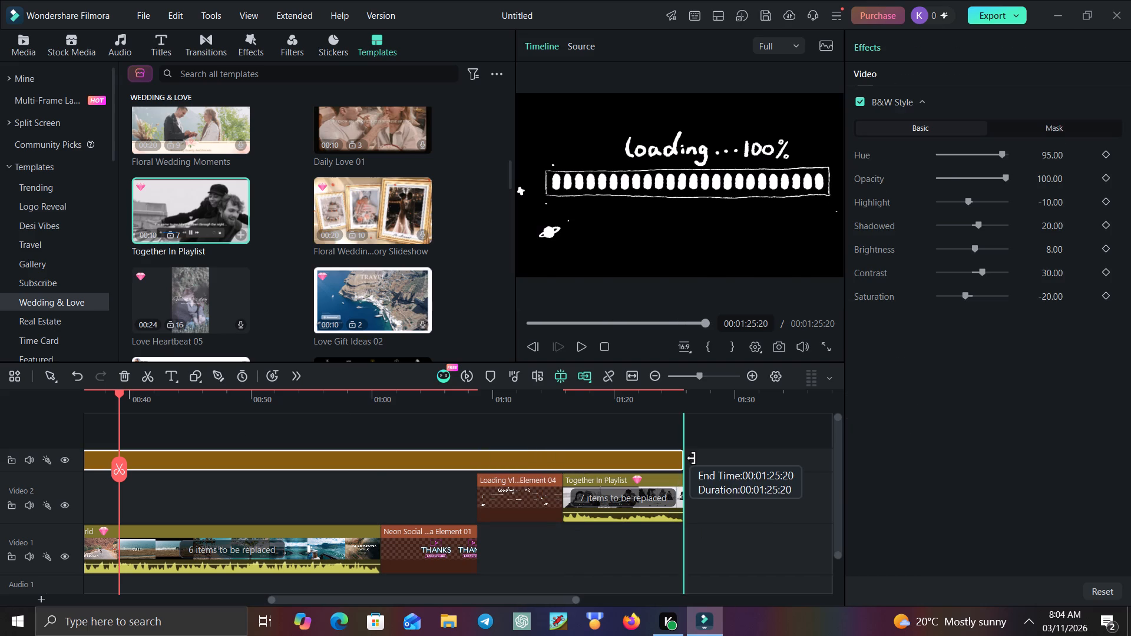
drag(692, 458, 677, 458)
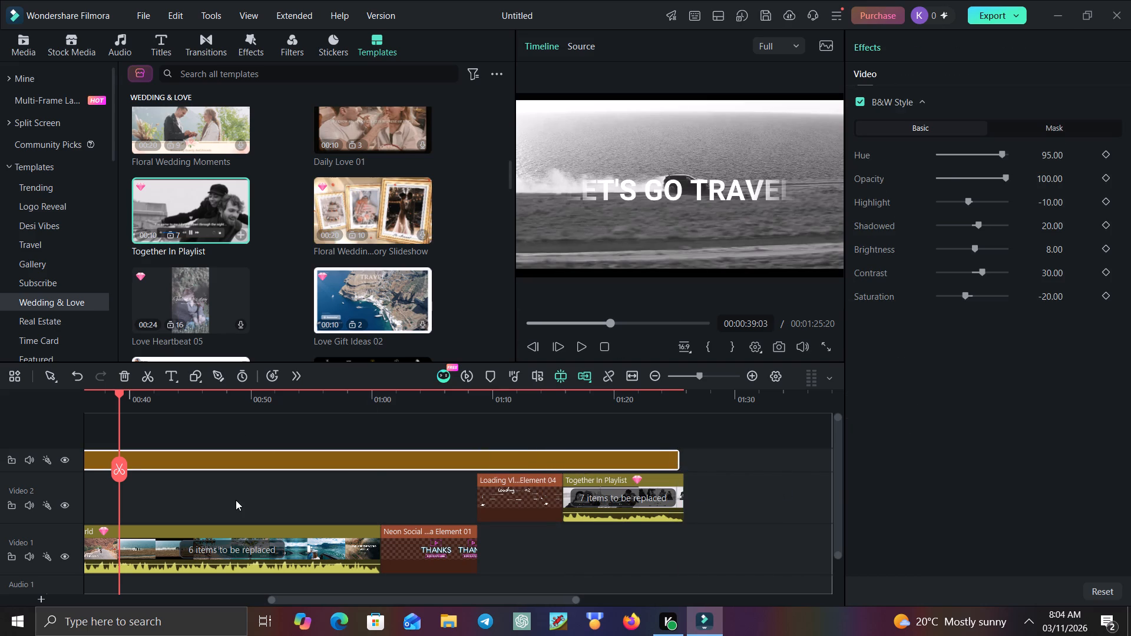
Play back the timeline from 00:01:14:11 near the Loading sticker's end through most of the Together In Playlist clip.
drag(117, 471, 363, 475)
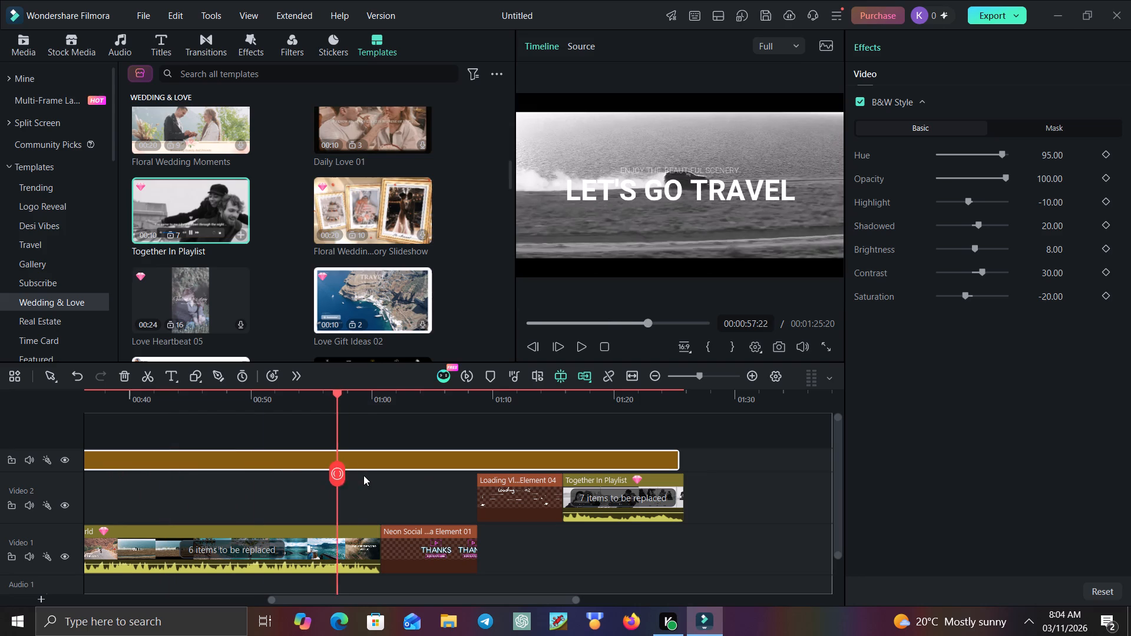
drag(363, 475, 546, 478)
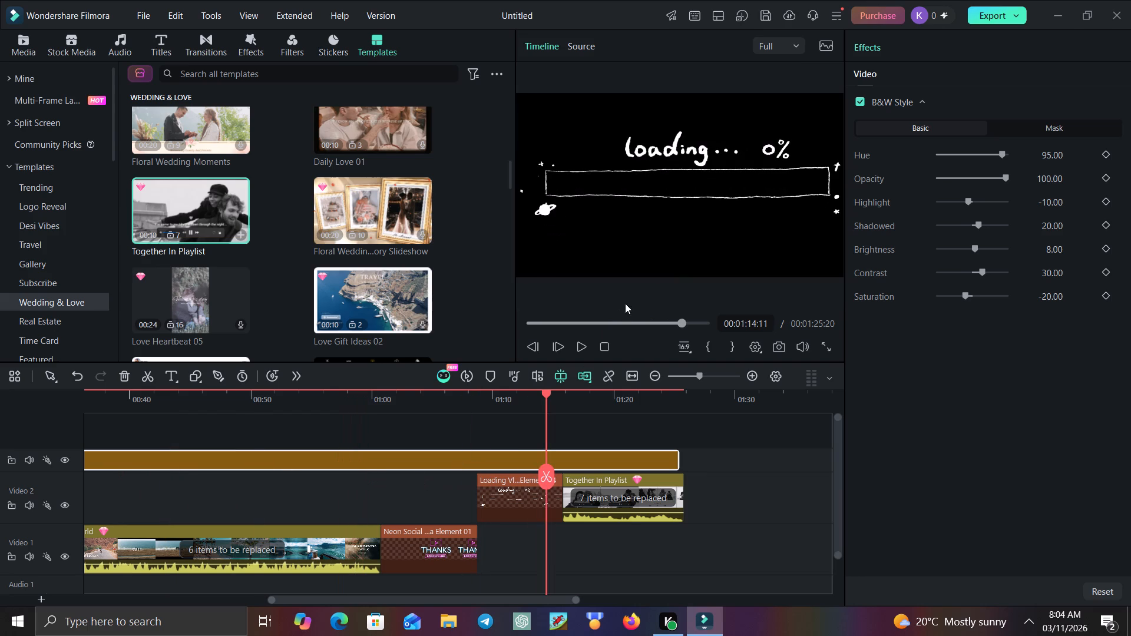
click(583, 344)
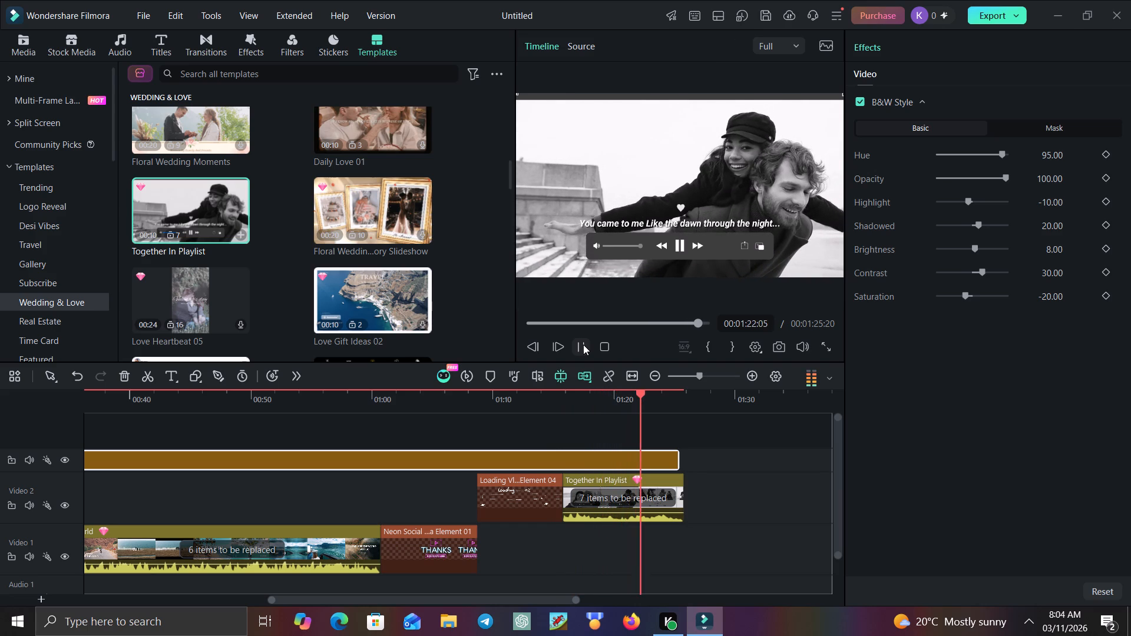
click(583, 344)
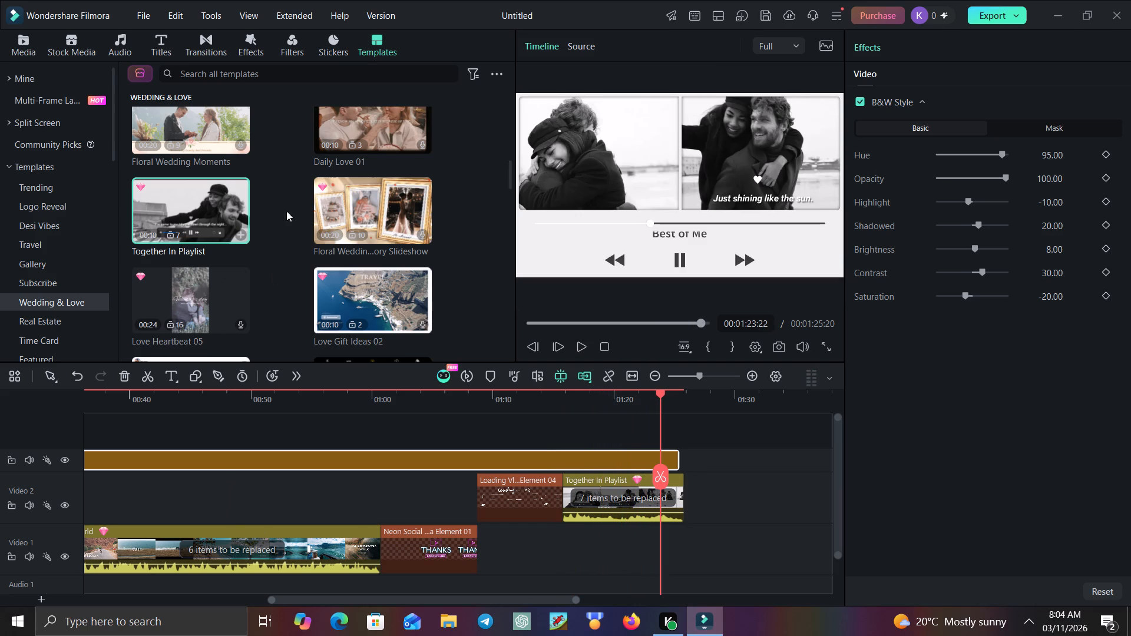
Browse further through the Wedding & Love templates for another clip.
scroll(266, 259, down, 4)
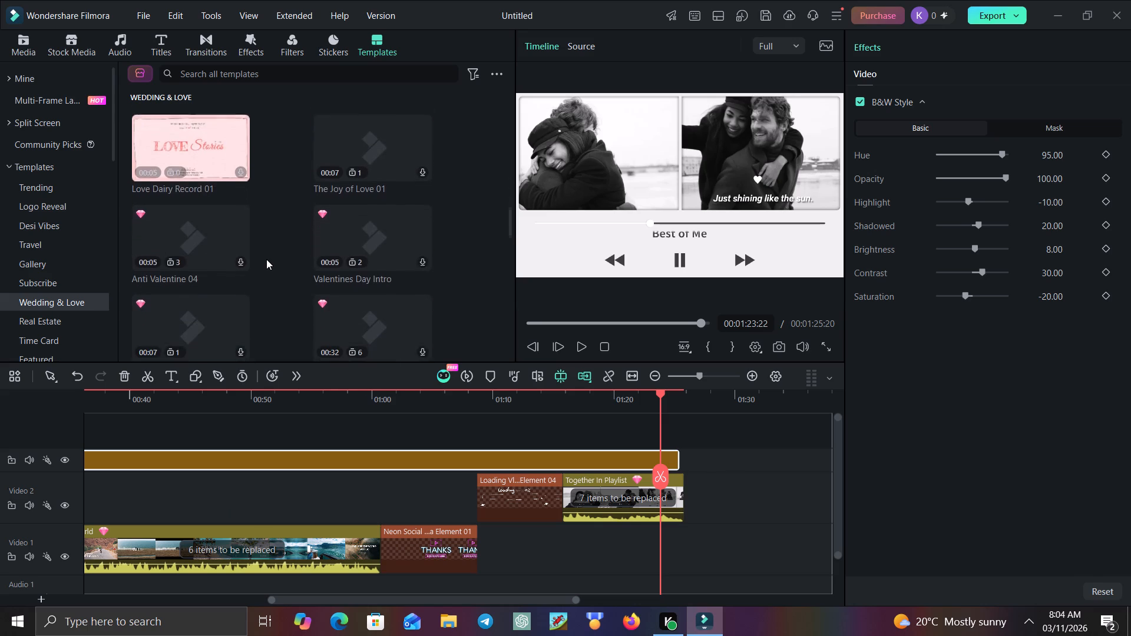
scroll(266, 259, down, 4)
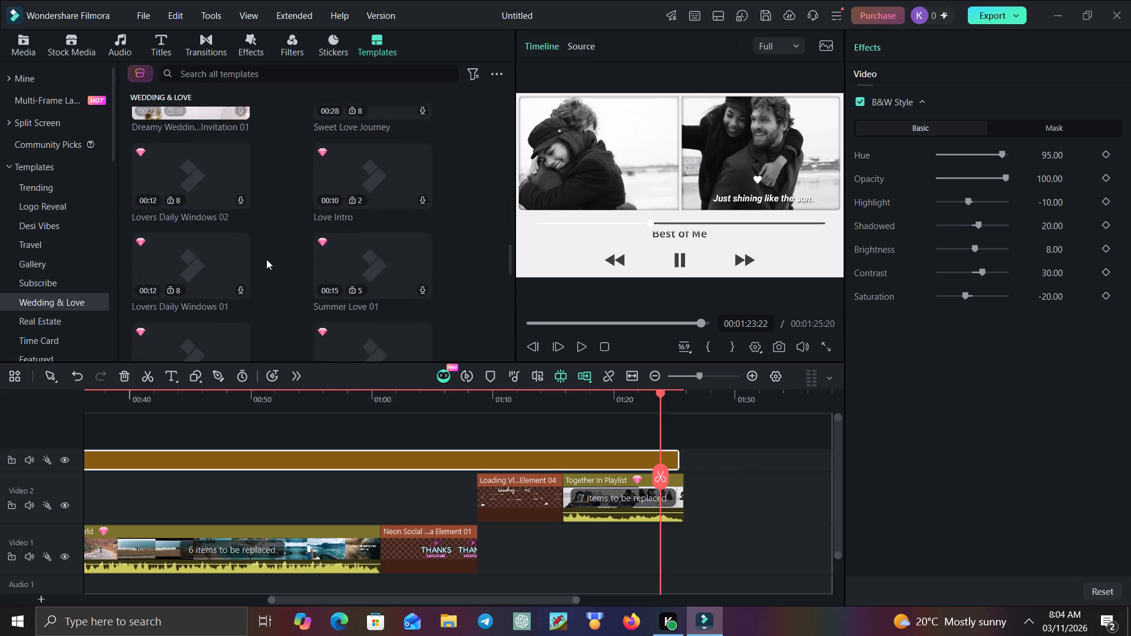
scroll(359, 512, down, 1)
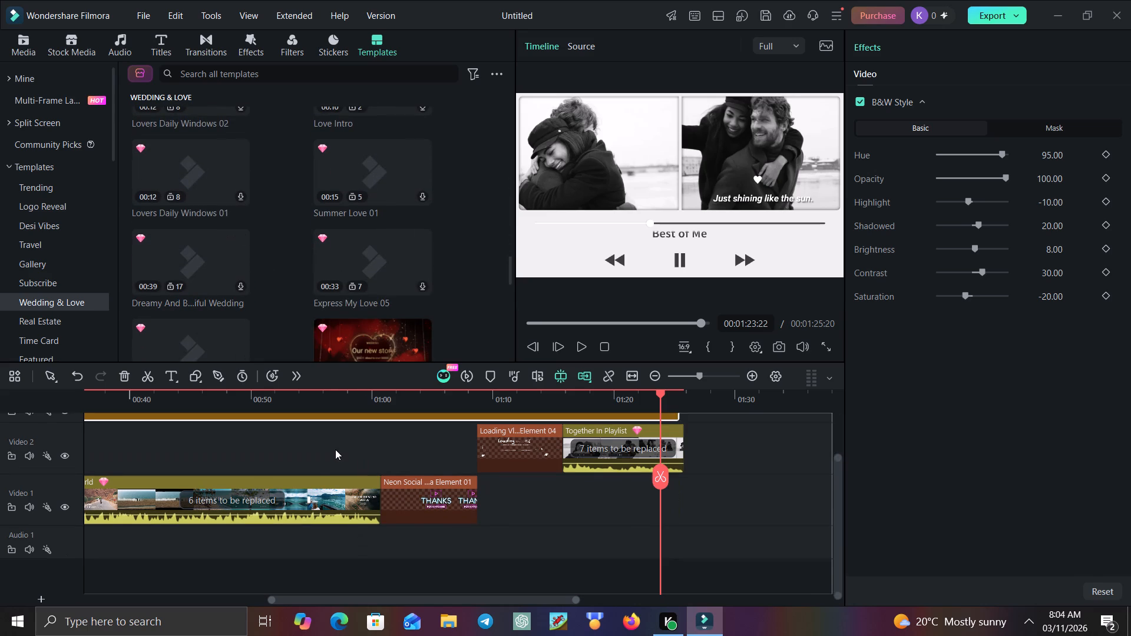
Move the Feel The World clip on Video 1 to directly after the Thanks for Watching sticker, swapping their order.
scroll(335, 449, up, 3)
scroll(335, 449, down, 1)
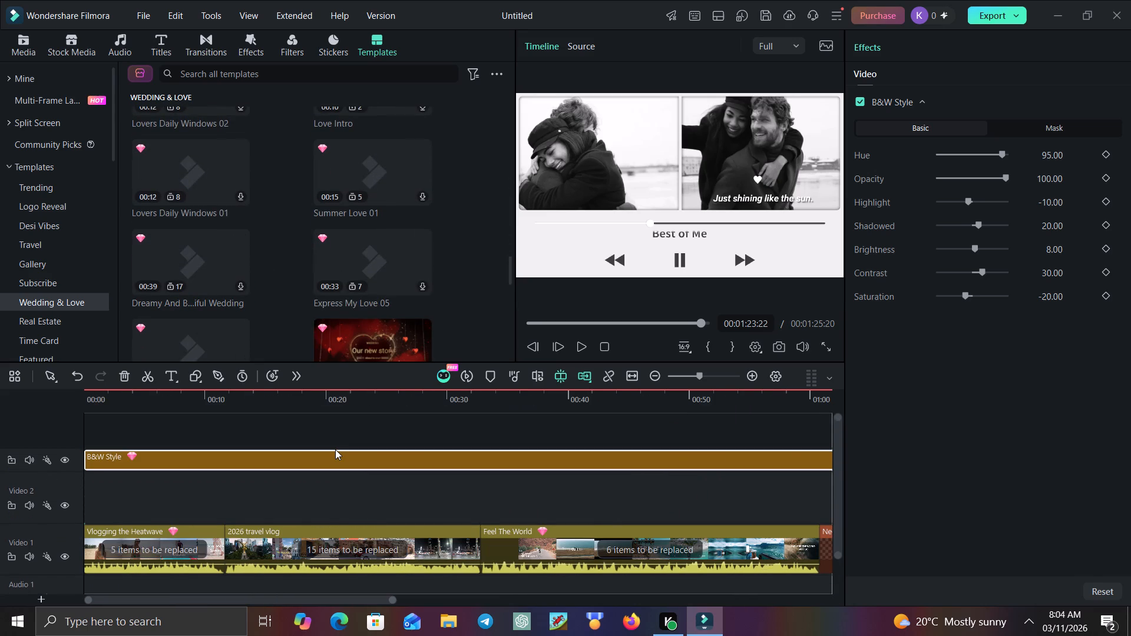
scroll(335, 449, down, 1)
scroll(336, 452, up, 2)
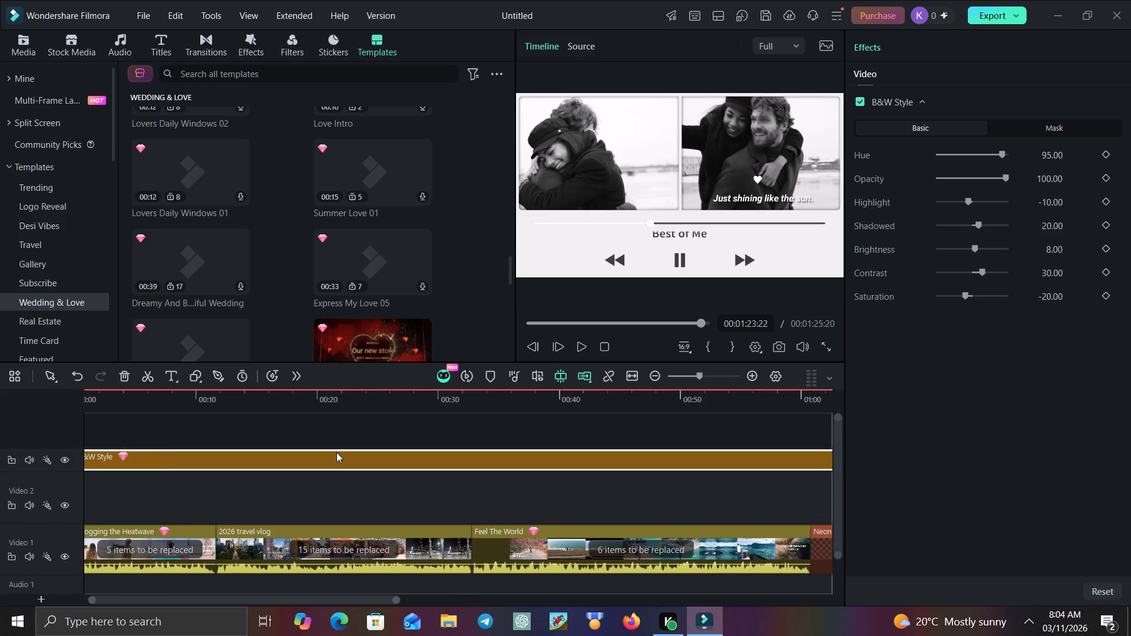
scroll(336, 452, left, 2)
scroll(336, 452, up, 1)
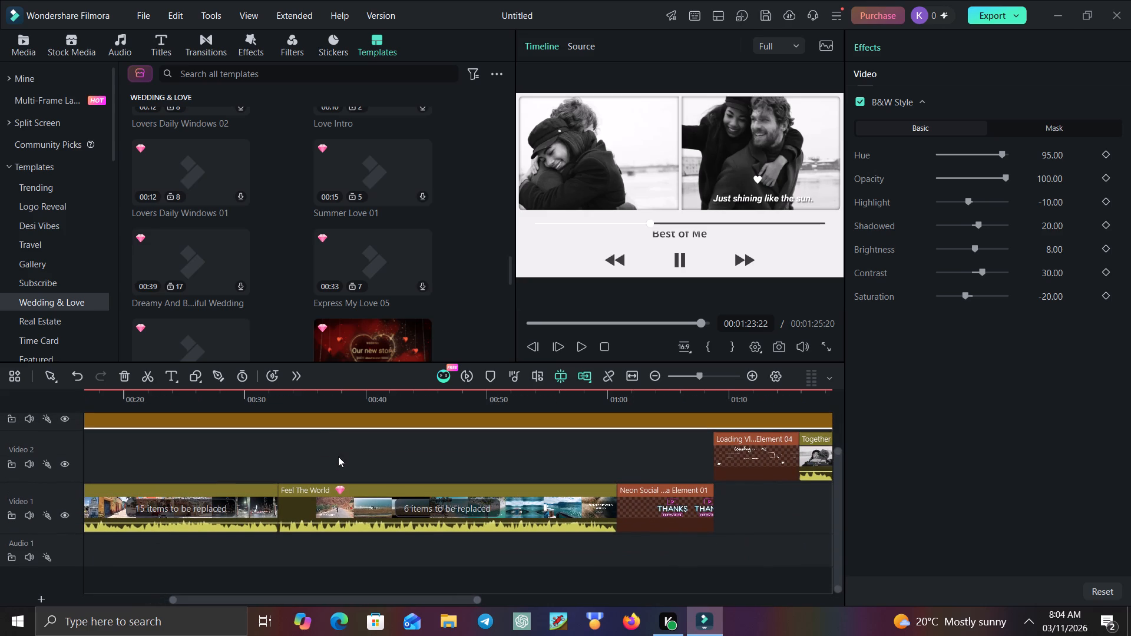
scroll(338, 447, down, 1)
scroll(338, 447, up, 1)
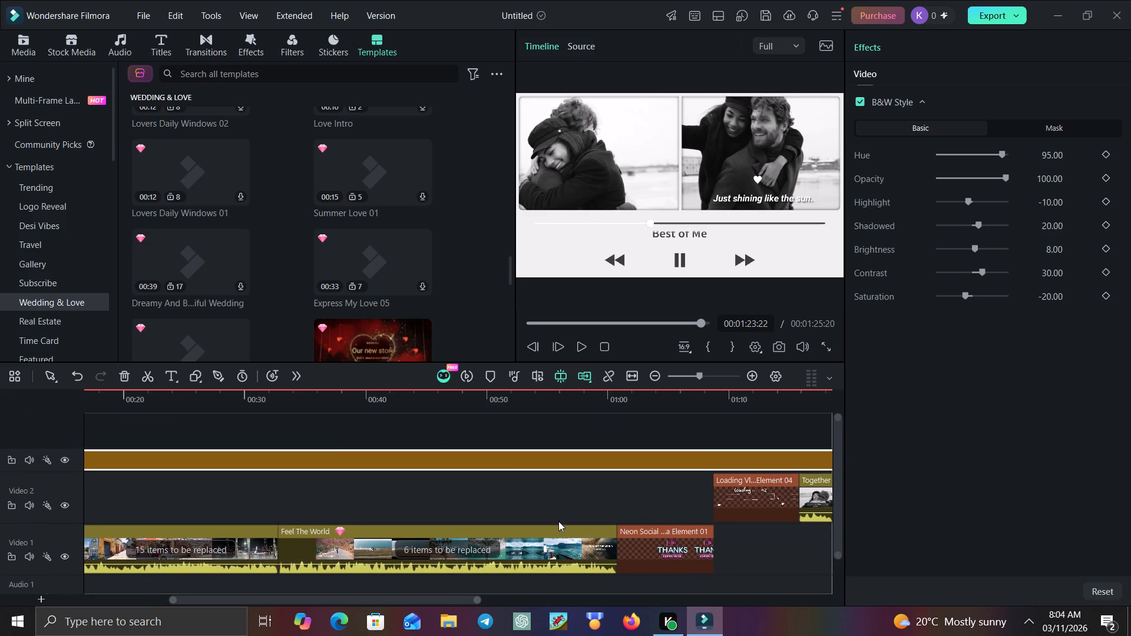
click(568, 538)
drag(568, 538, 568, 508)
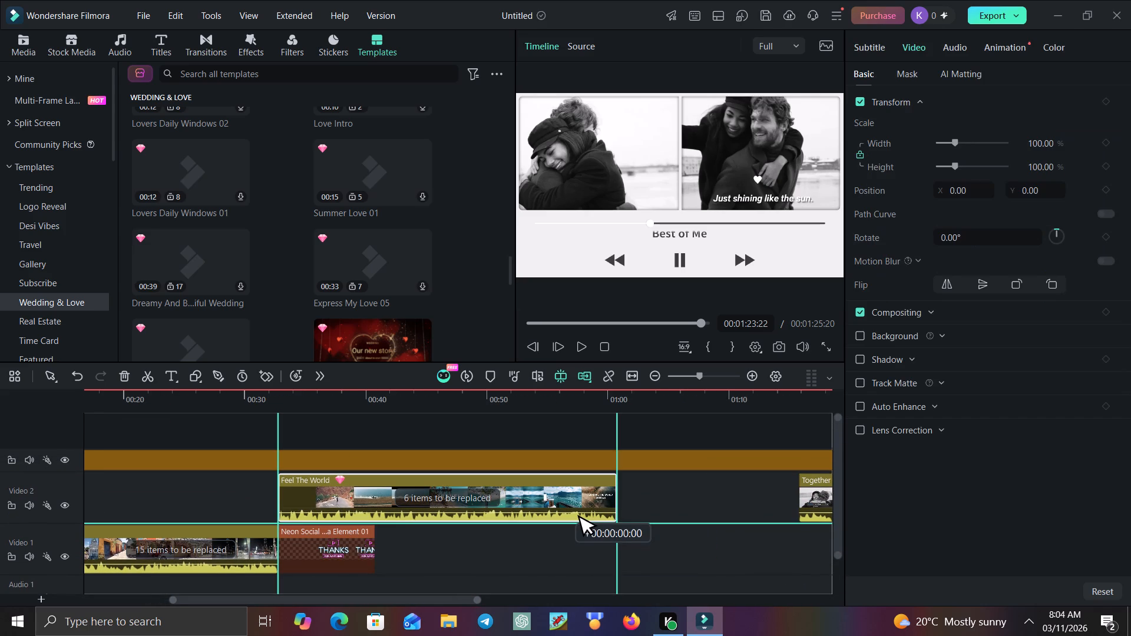
drag(568, 508, 574, 540)
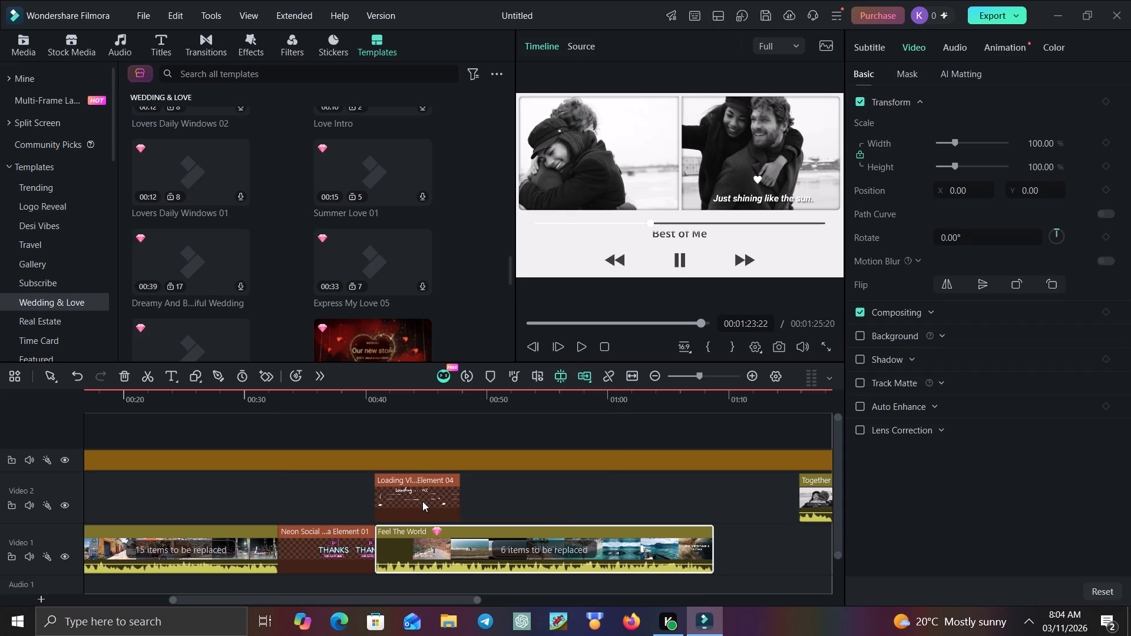
Move the Loading sticker from Video 2 to Video 1, directly after the Feel The World clip.
drag(422, 501, 811, 515)
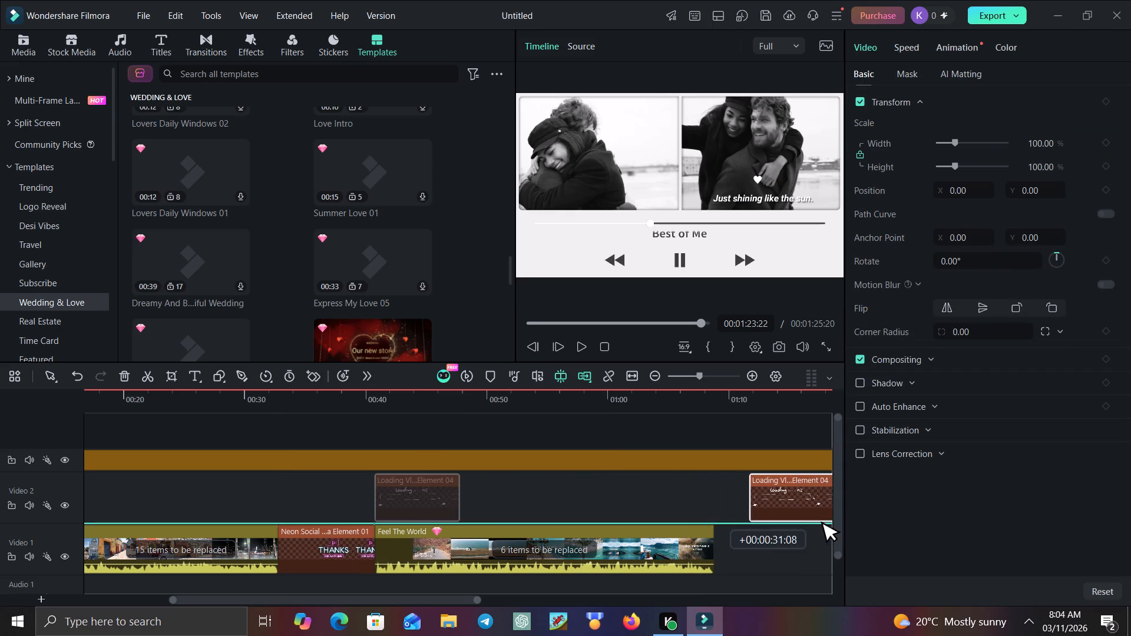
drag(811, 515, 777, 525)
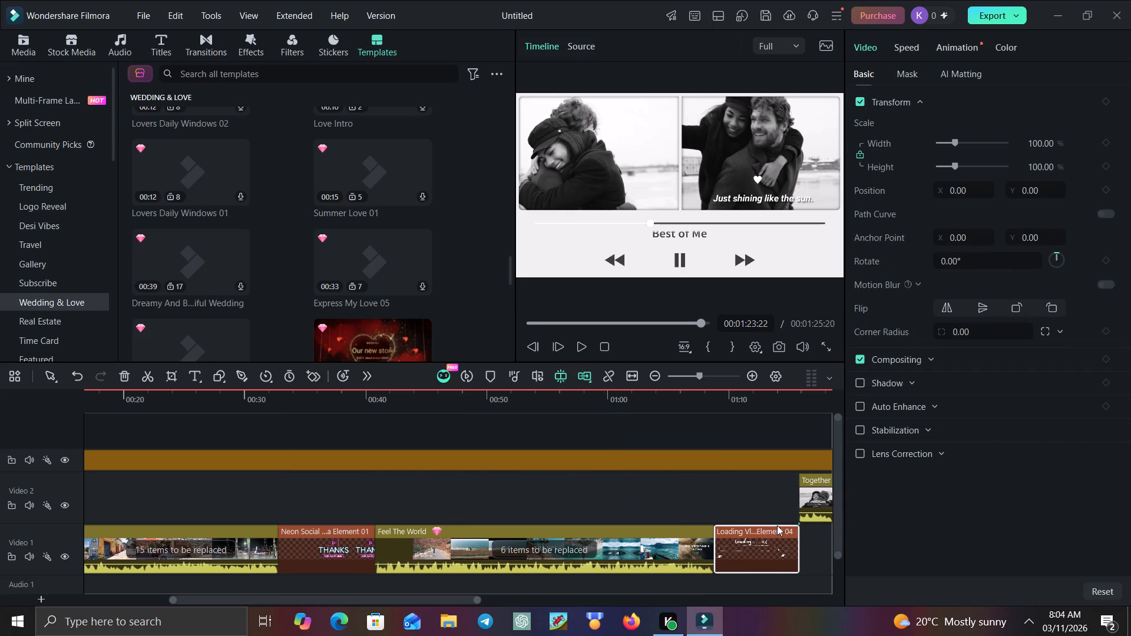
Move the playhead to the end of the Together In Playlist clip at 00:01:25:20.
scroll(777, 525, left, 4)
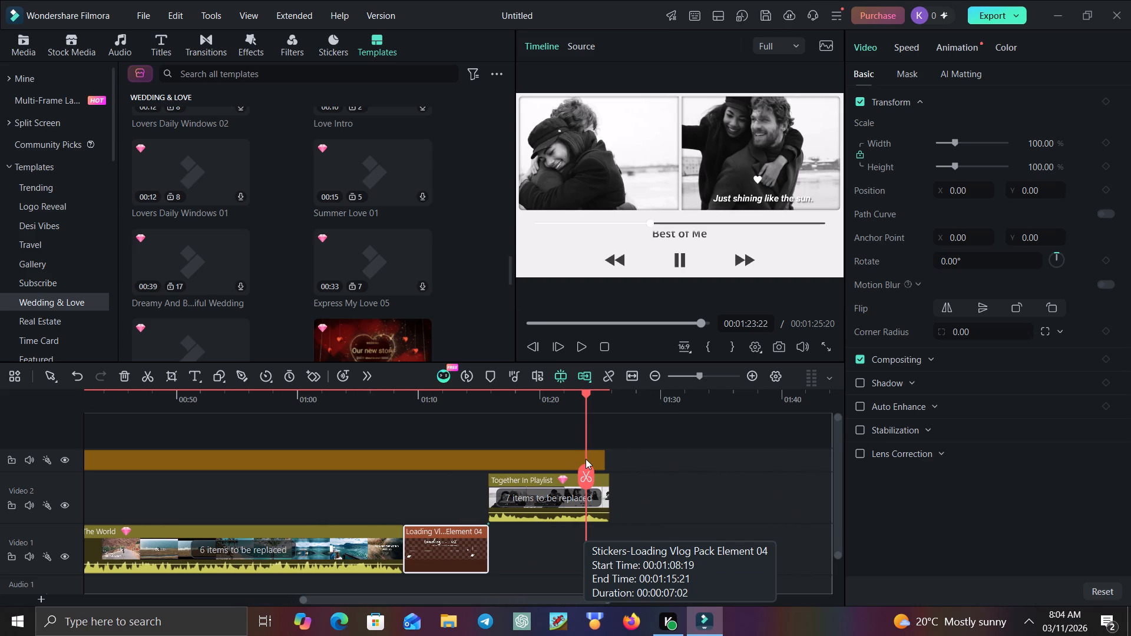
drag(586, 472, 611, 471)
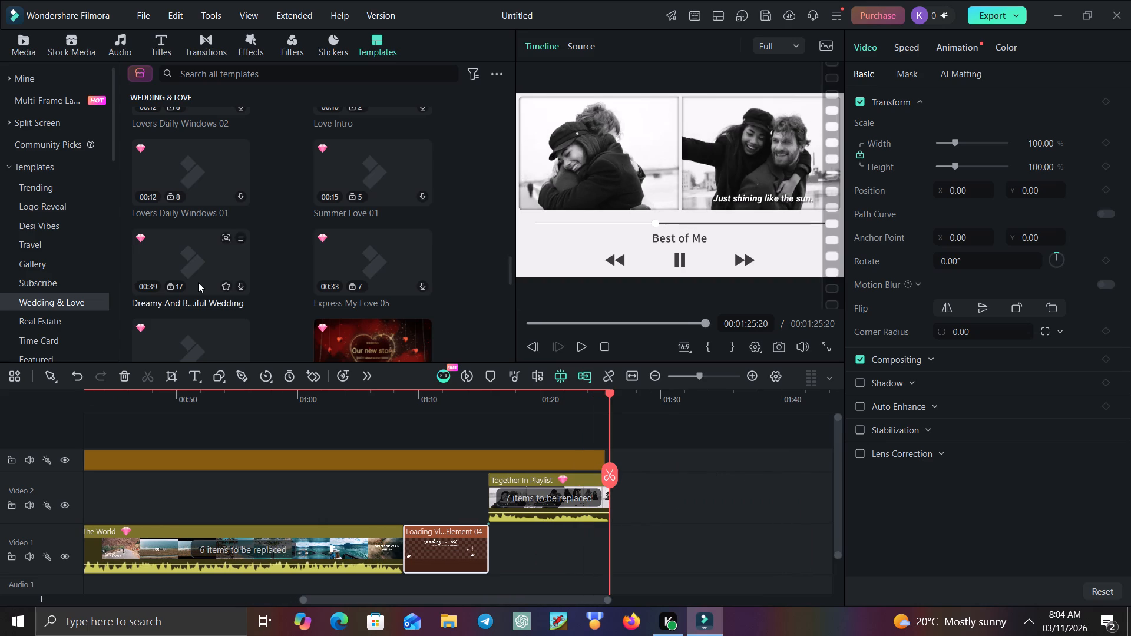
Browse the Real Estate, Time Card and Featured template categories for another clip.
click(68, 317)
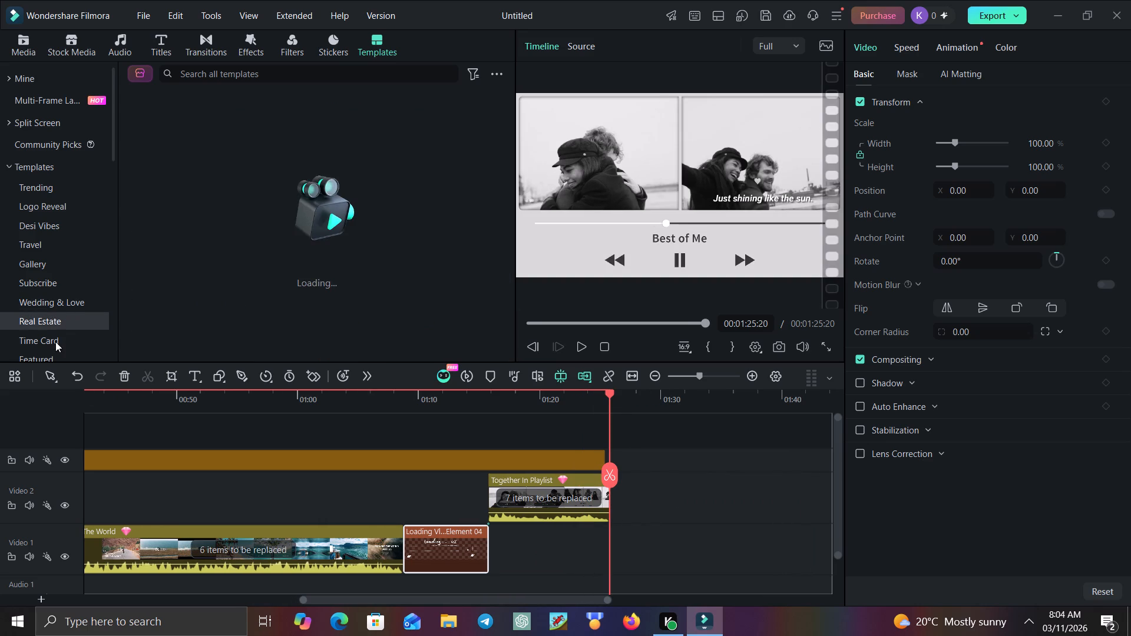
click(55, 342)
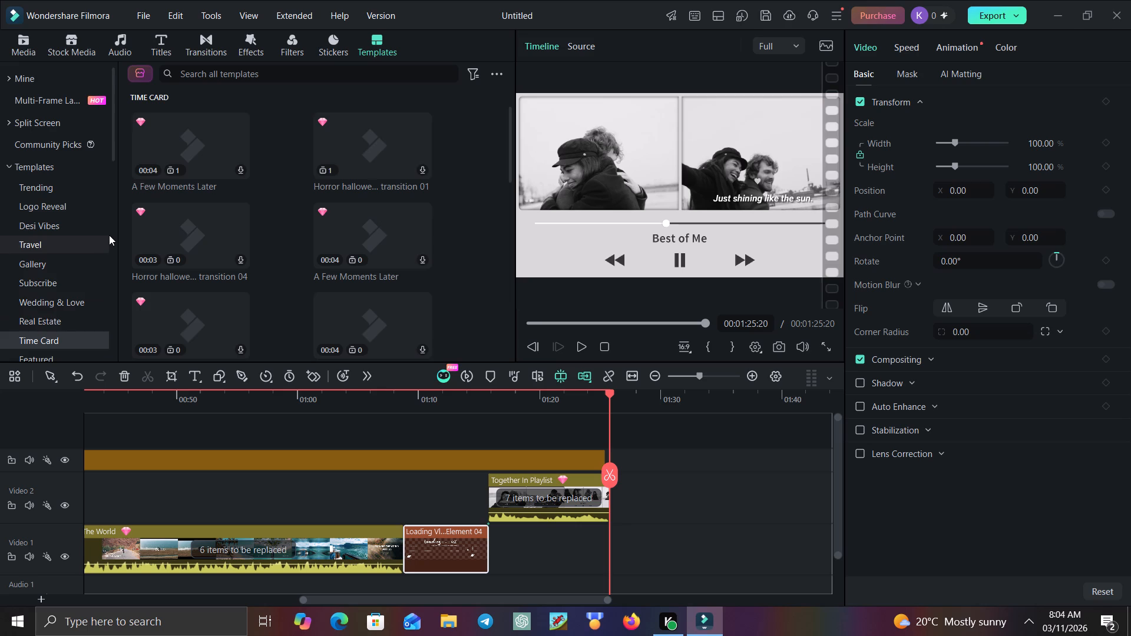
scroll(83, 246, down, 2)
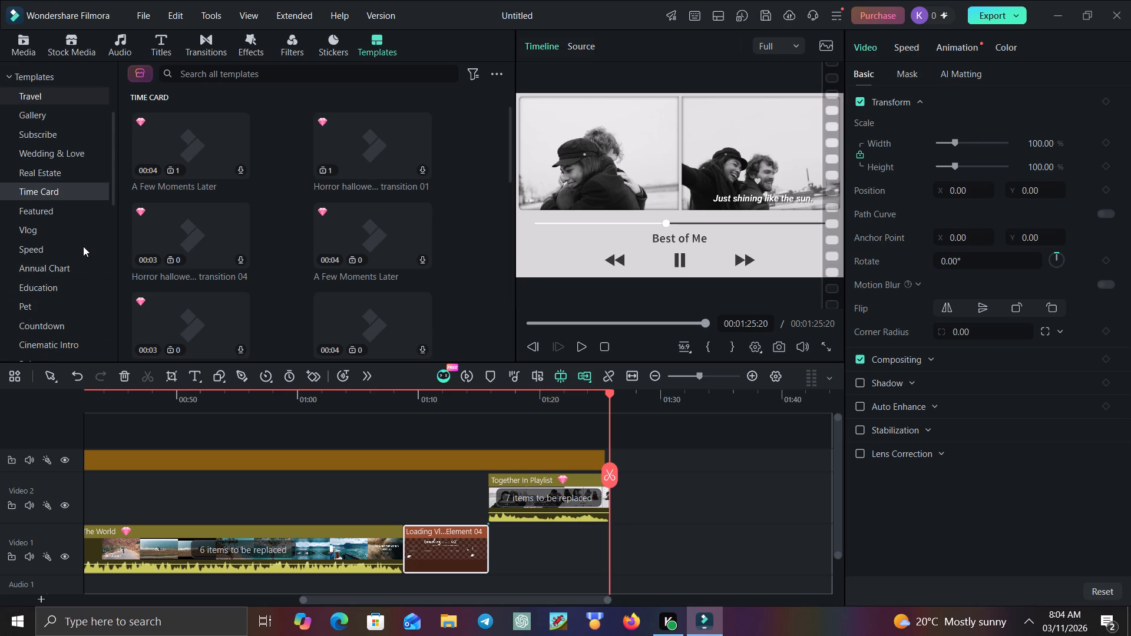
click(73, 206)
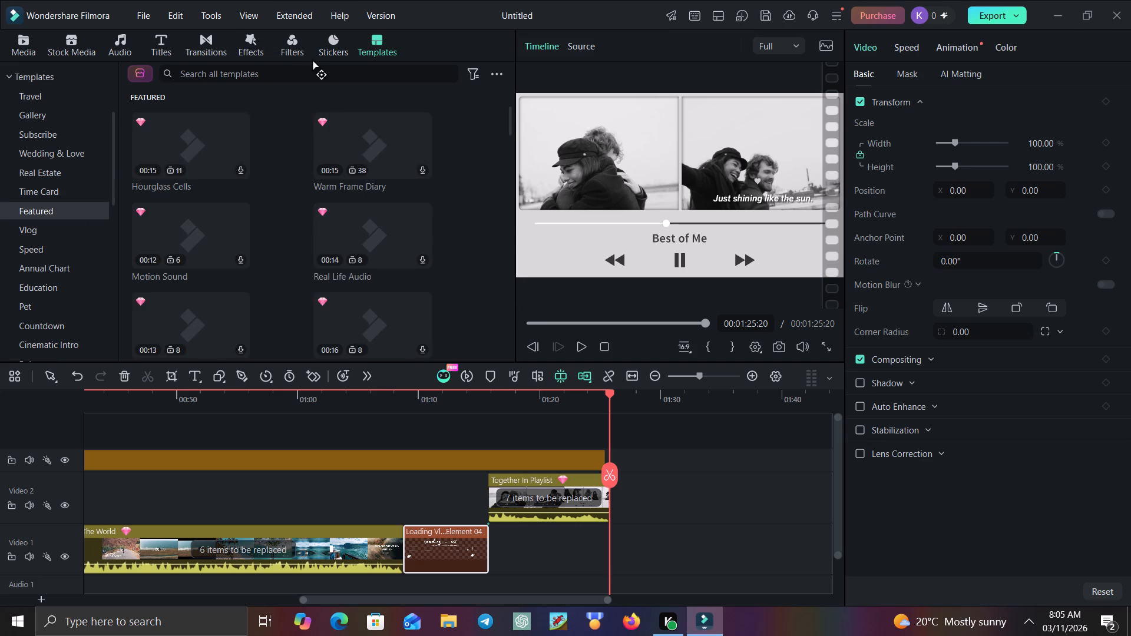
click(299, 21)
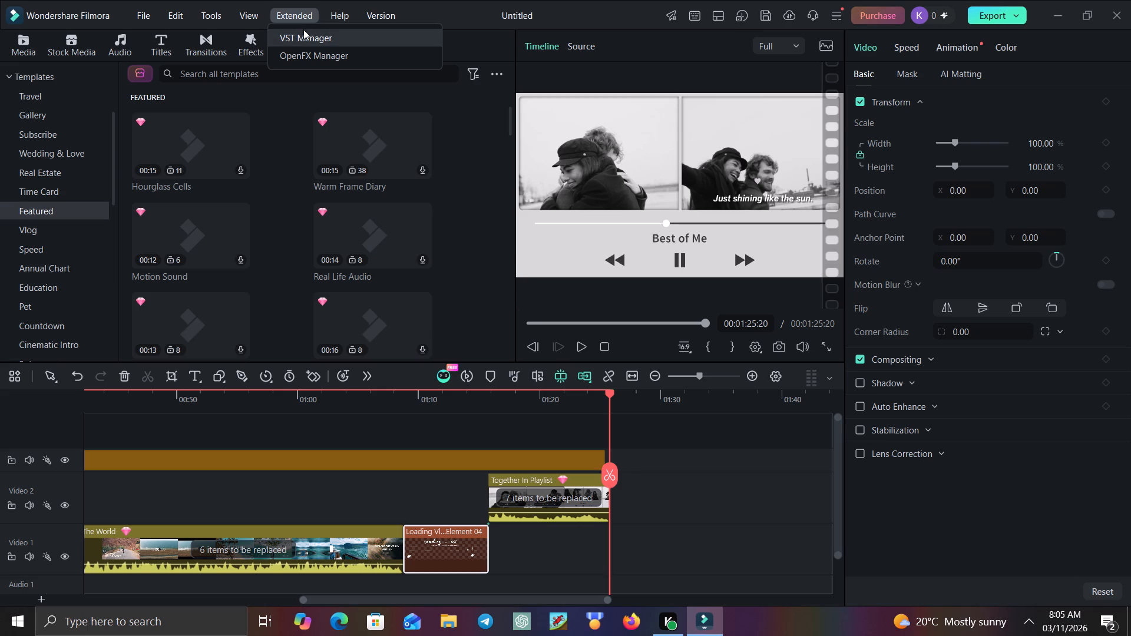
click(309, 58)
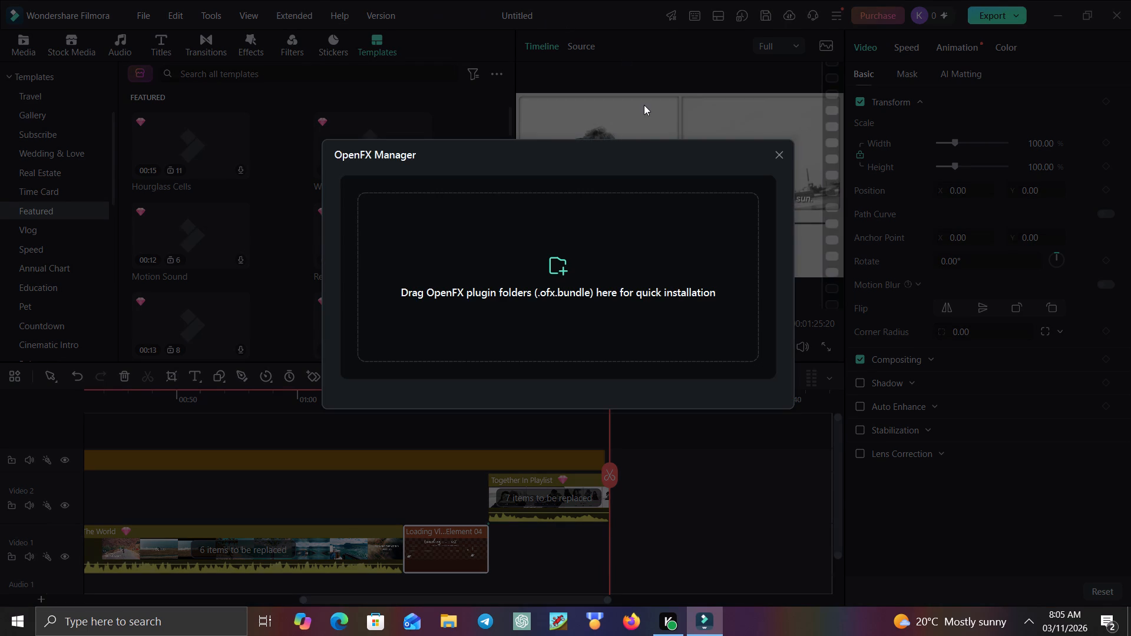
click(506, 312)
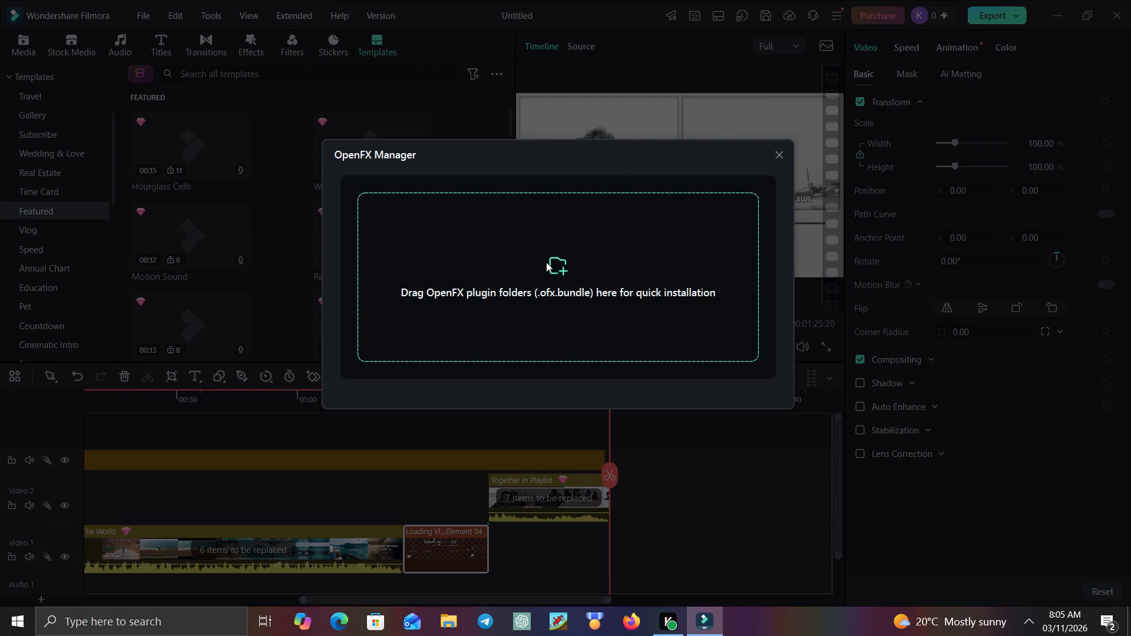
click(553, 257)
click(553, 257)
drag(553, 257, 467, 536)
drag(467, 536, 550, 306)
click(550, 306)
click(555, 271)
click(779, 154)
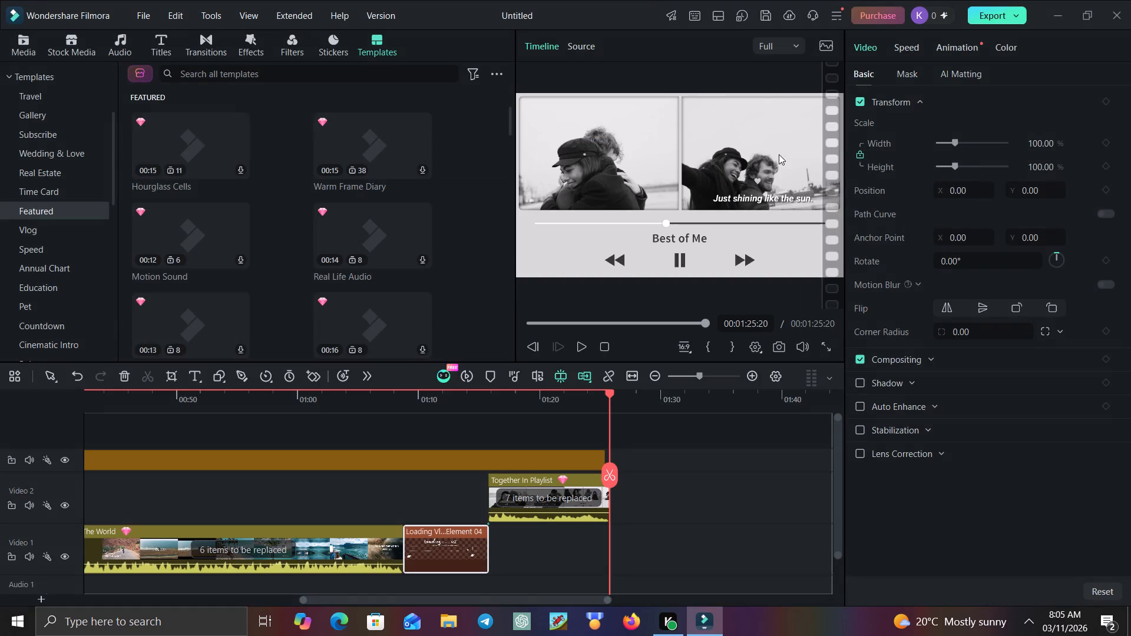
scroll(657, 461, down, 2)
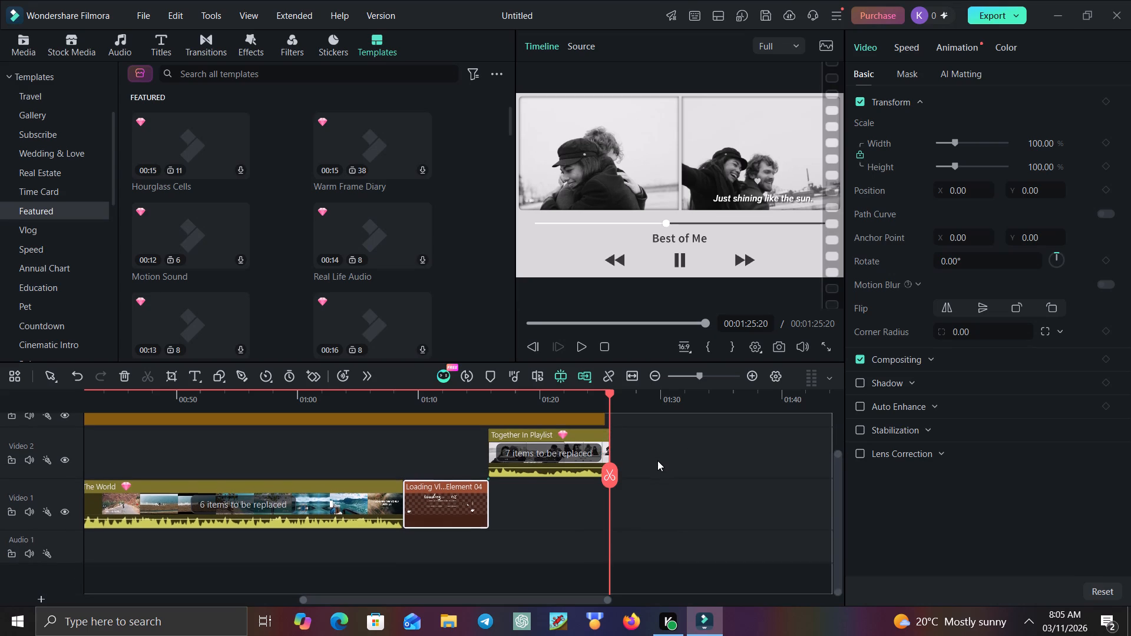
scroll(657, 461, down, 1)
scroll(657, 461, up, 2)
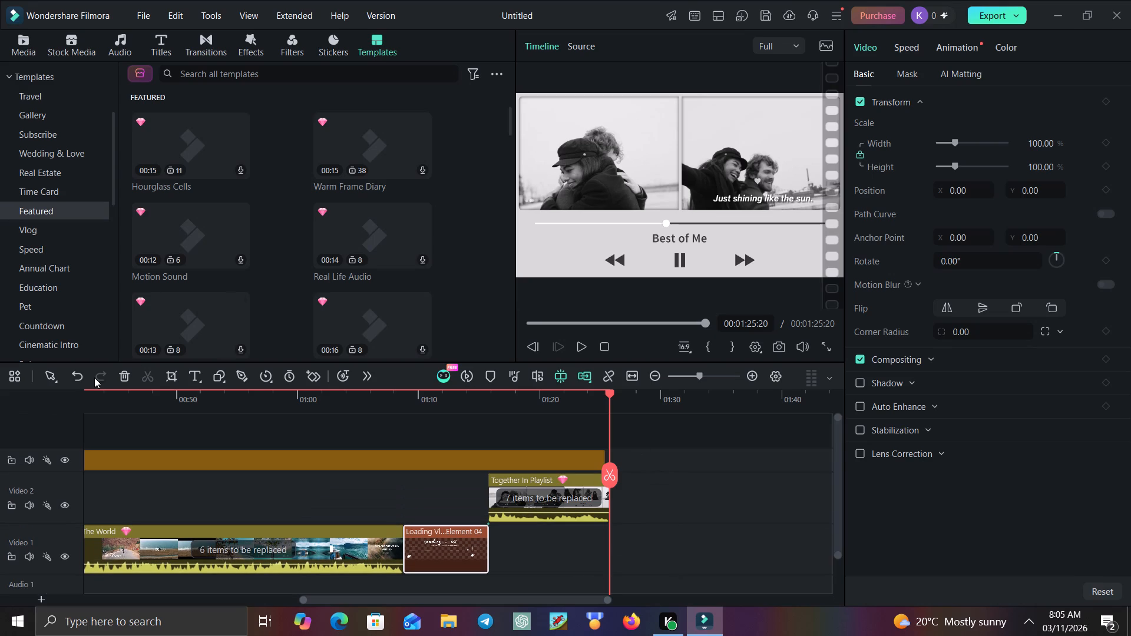
Download the Cinematic Suspense Trailer 01 template from the Cinematic Intro category.
click(88, 348)
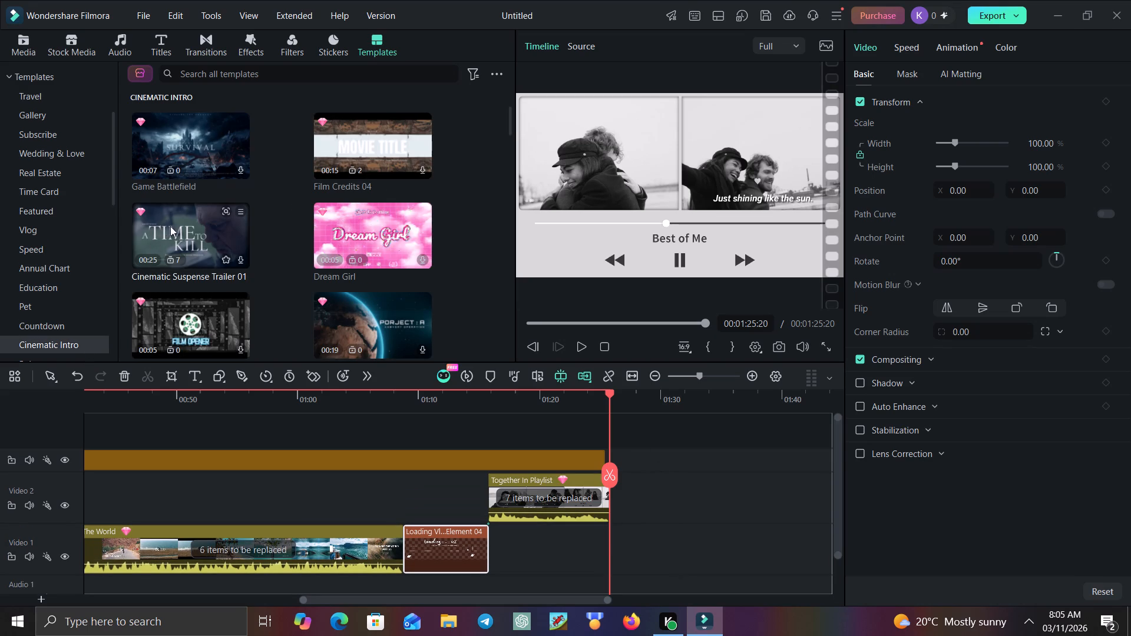
click(200, 235)
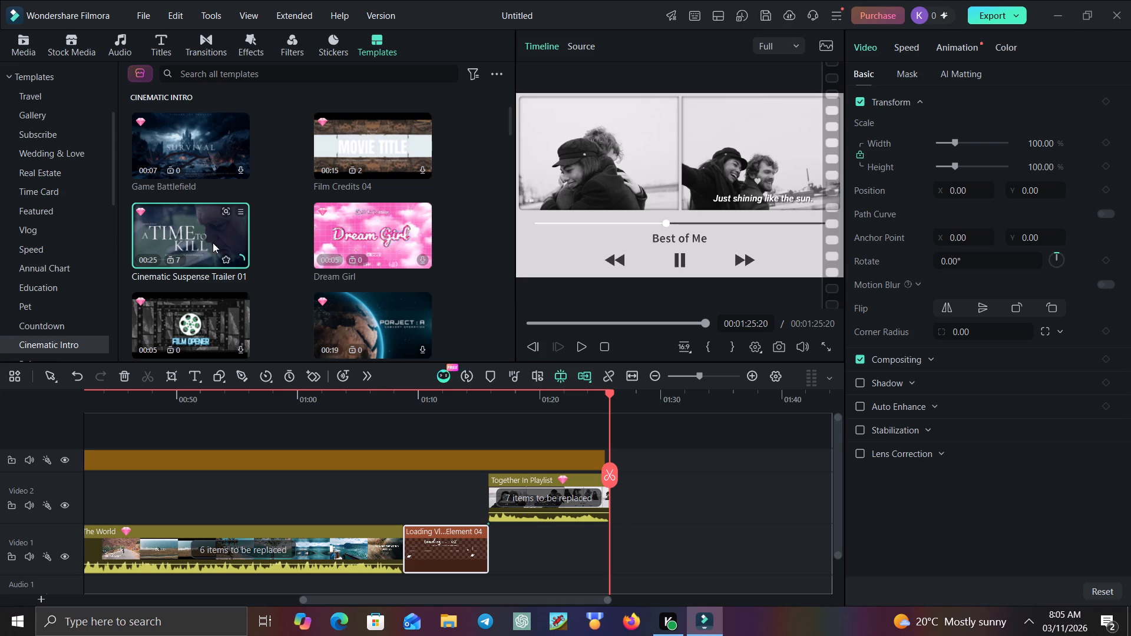
scroll(312, 521, down, 1)
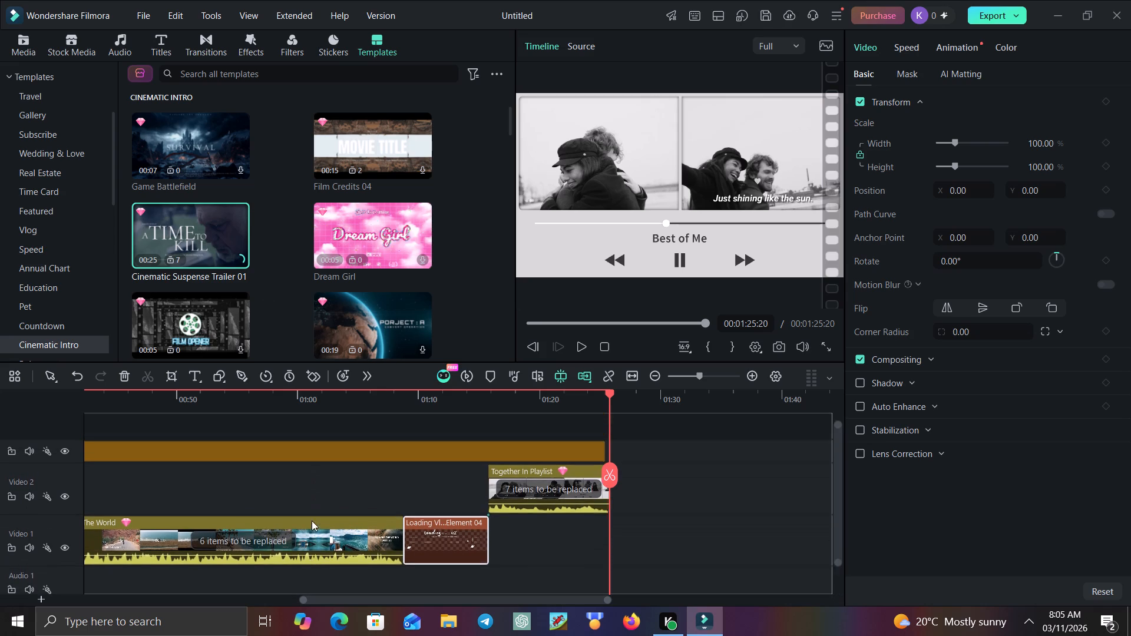
scroll(312, 521, down, 2)
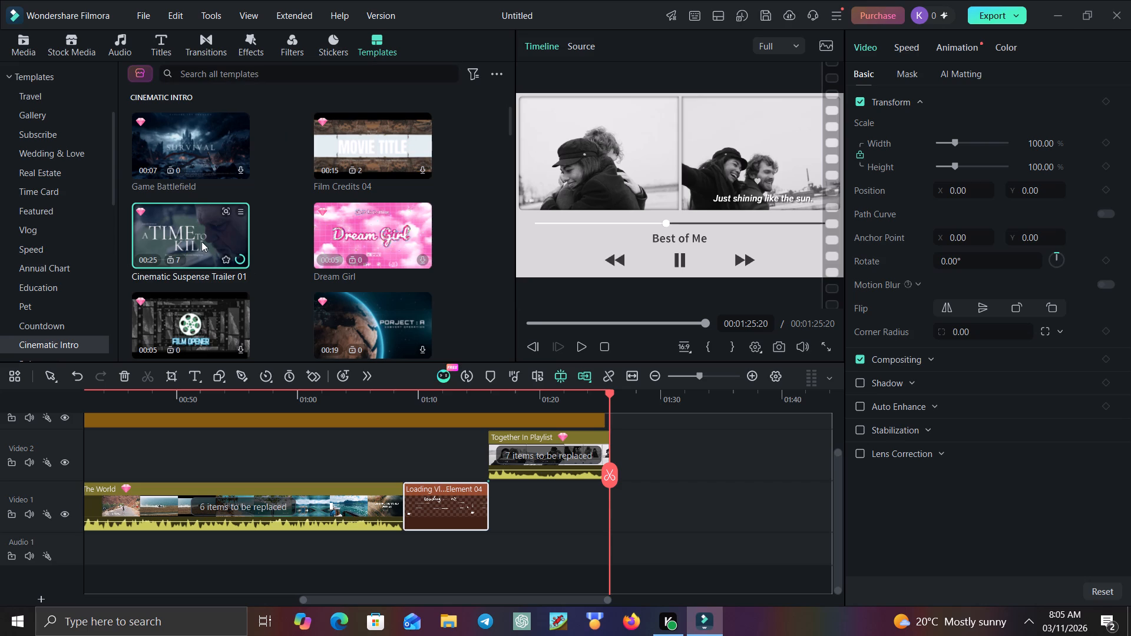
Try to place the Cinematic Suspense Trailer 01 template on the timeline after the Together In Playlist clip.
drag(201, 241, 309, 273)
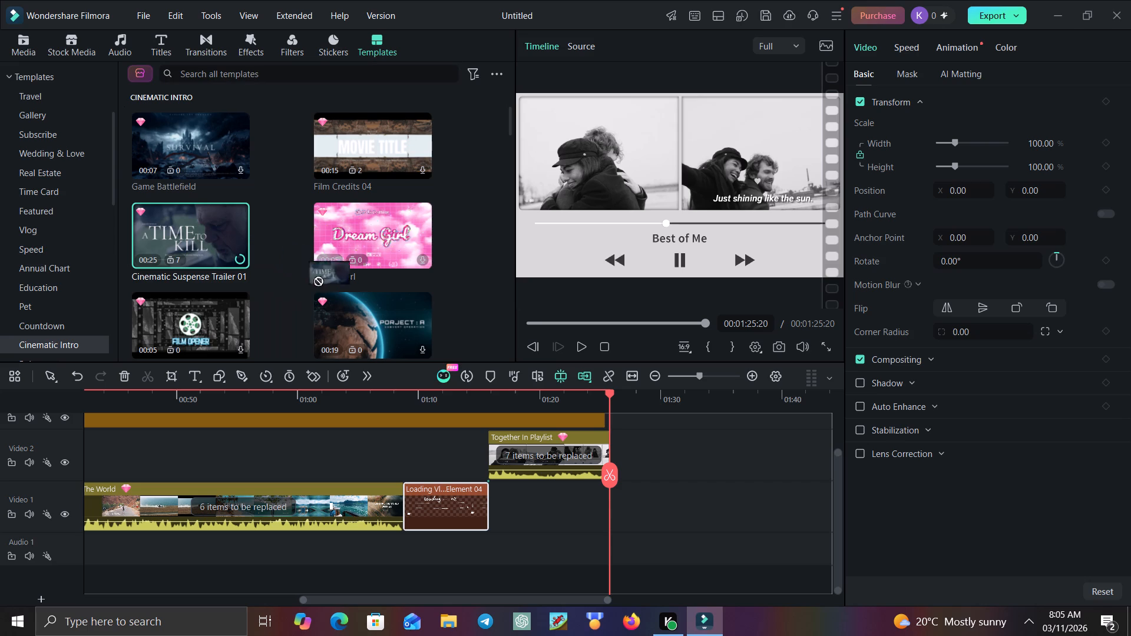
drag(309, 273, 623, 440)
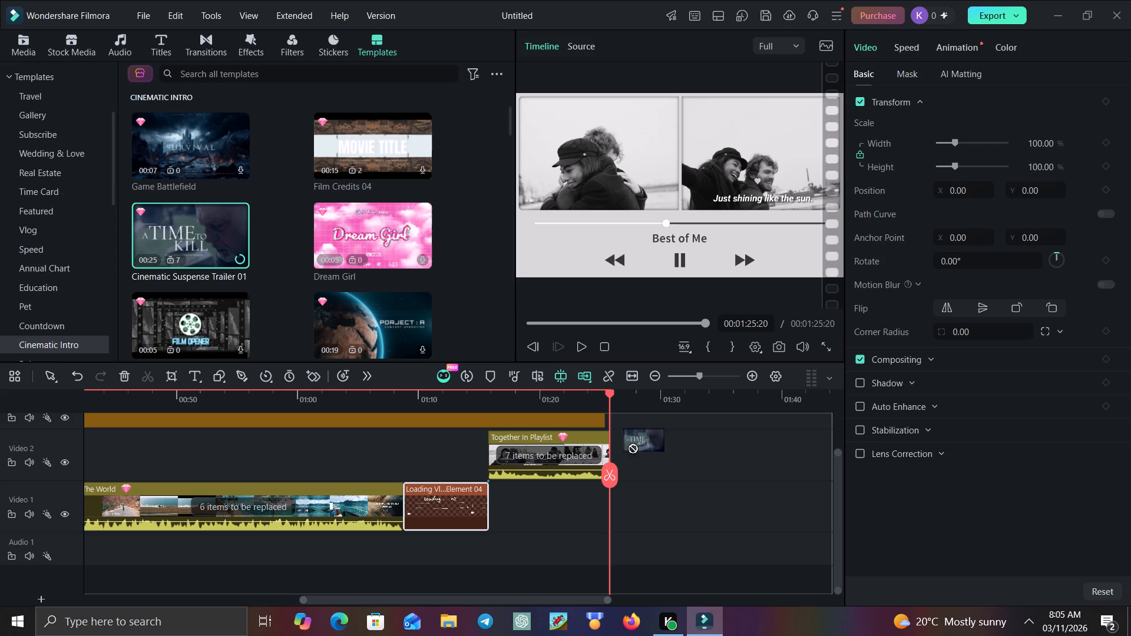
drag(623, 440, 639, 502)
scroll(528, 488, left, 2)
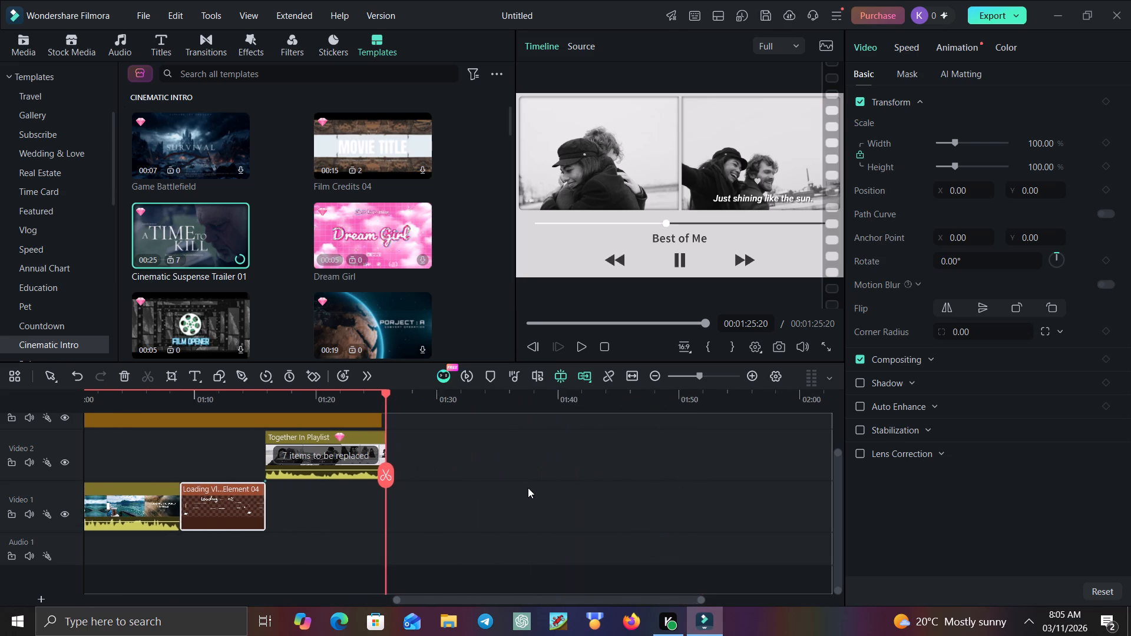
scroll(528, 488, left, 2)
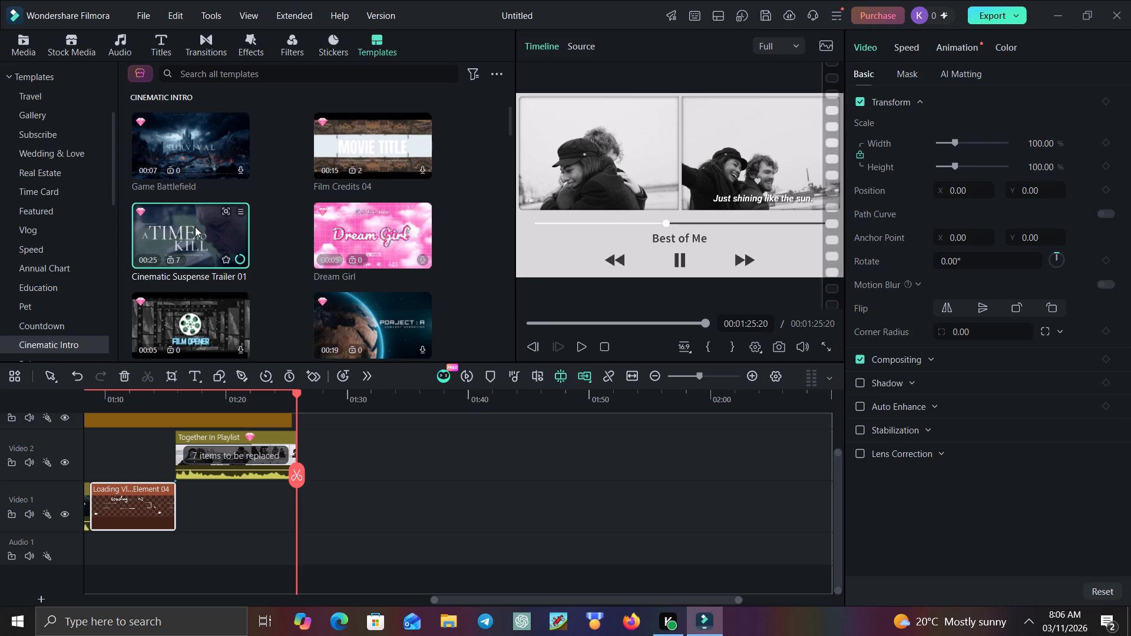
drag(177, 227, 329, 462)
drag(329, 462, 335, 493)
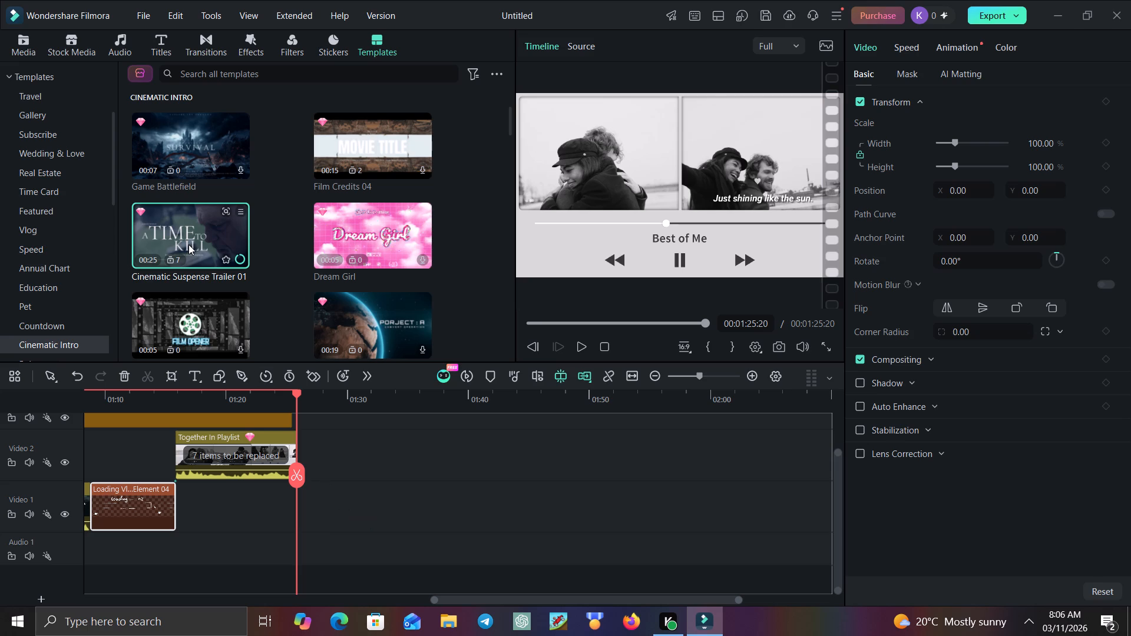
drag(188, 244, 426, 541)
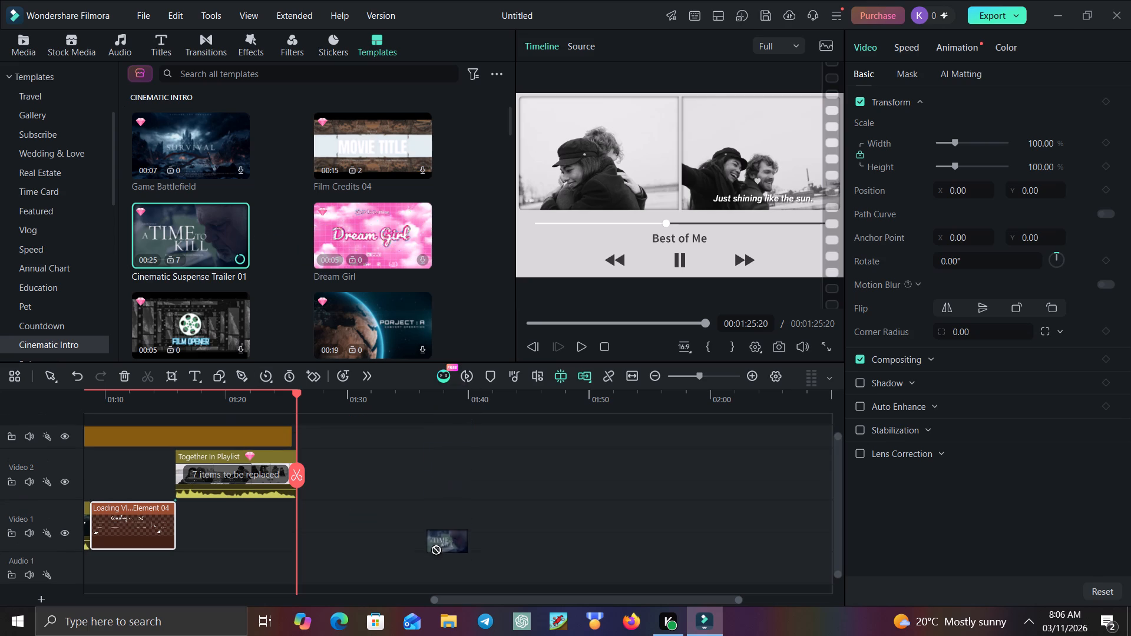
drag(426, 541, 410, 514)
Extend the B&W Style filter past the Together In Playlist clip so that it ends at 00:01:50:19.
click(290, 430)
drag(290, 430, 456, 433)
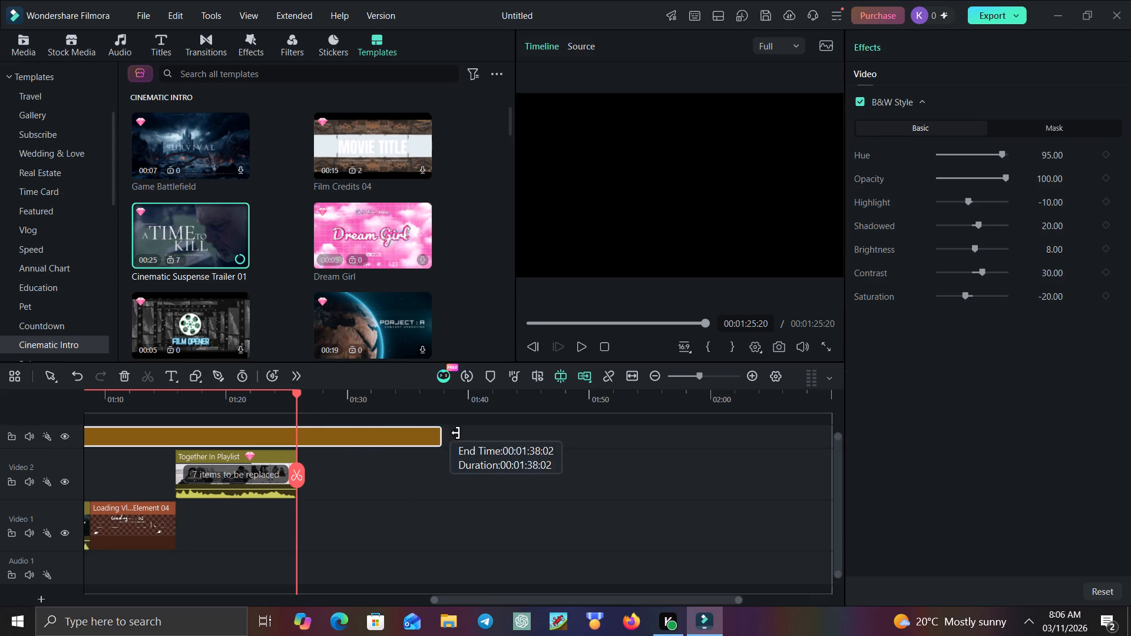
drag(456, 433, 596, 435)
Scrub the timeline back from the Together In Playlist clip and start playback at 00:00:25:20 in the first template clip.
scroll(473, 536, down, 1)
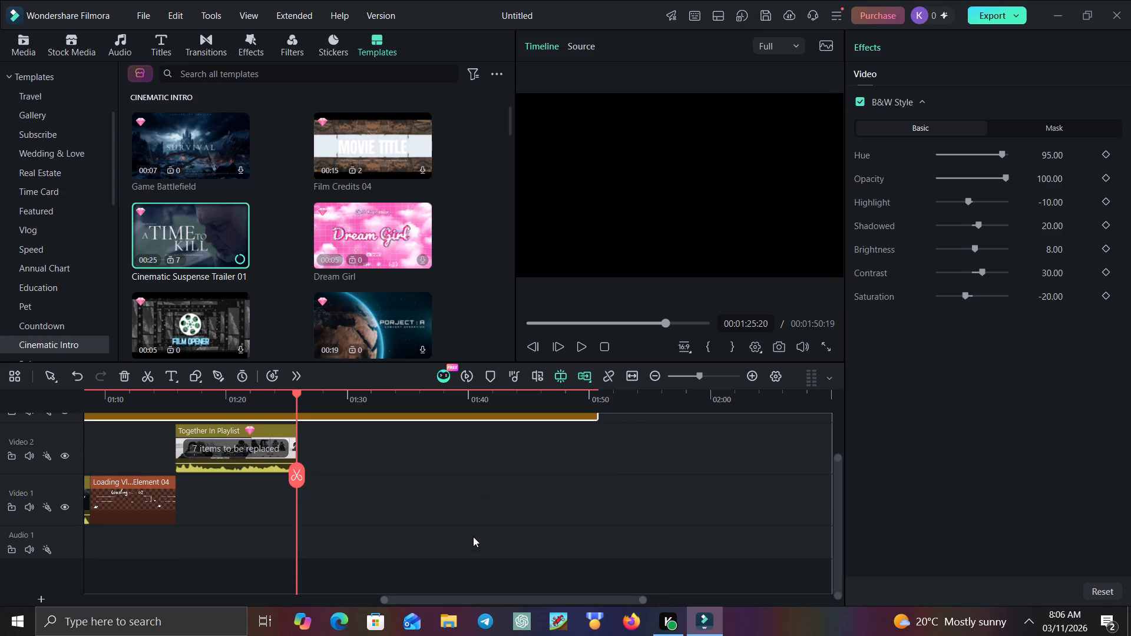
scroll(473, 536, down, 1)
drag(295, 481, 249, 470)
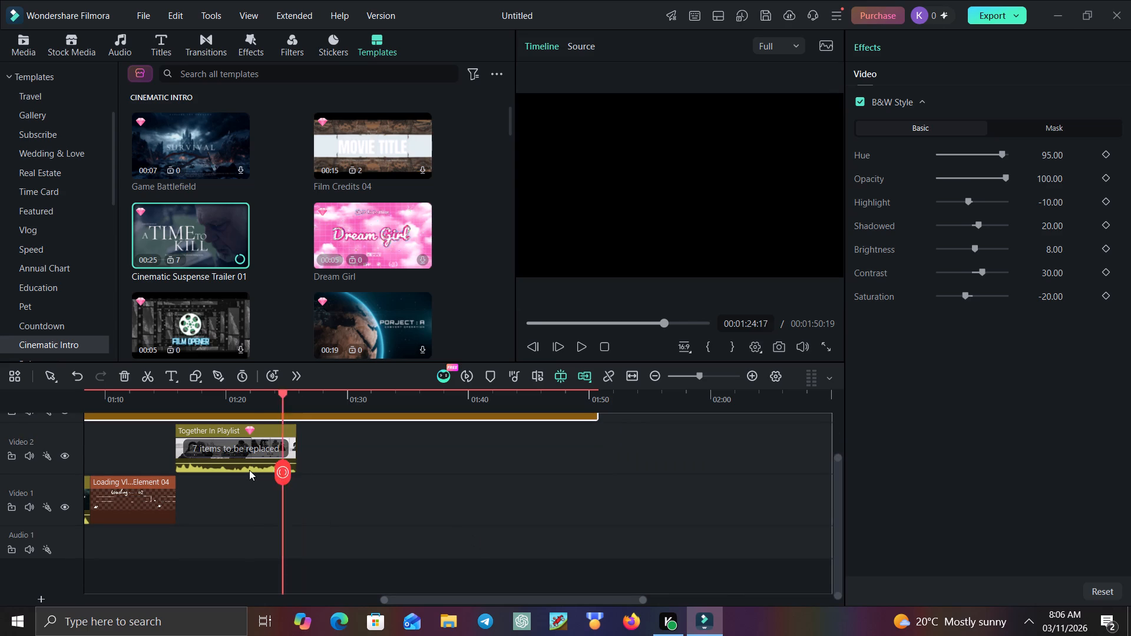
drag(249, 470, 247, 470)
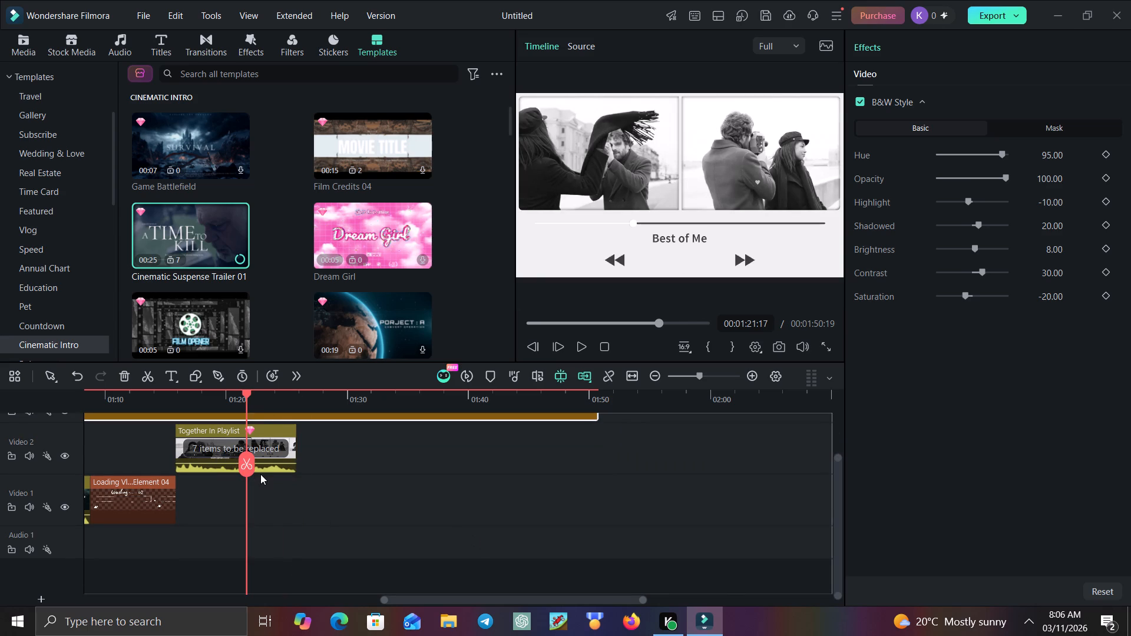
drag(249, 462, 194, 461)
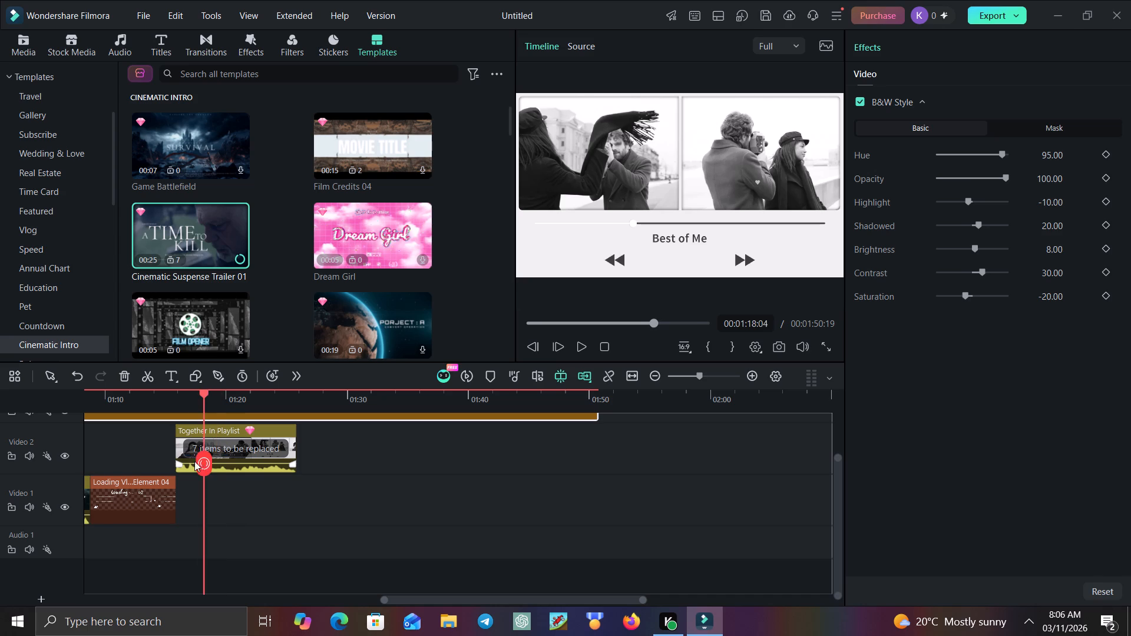
drag(194, 461, 140, 461)
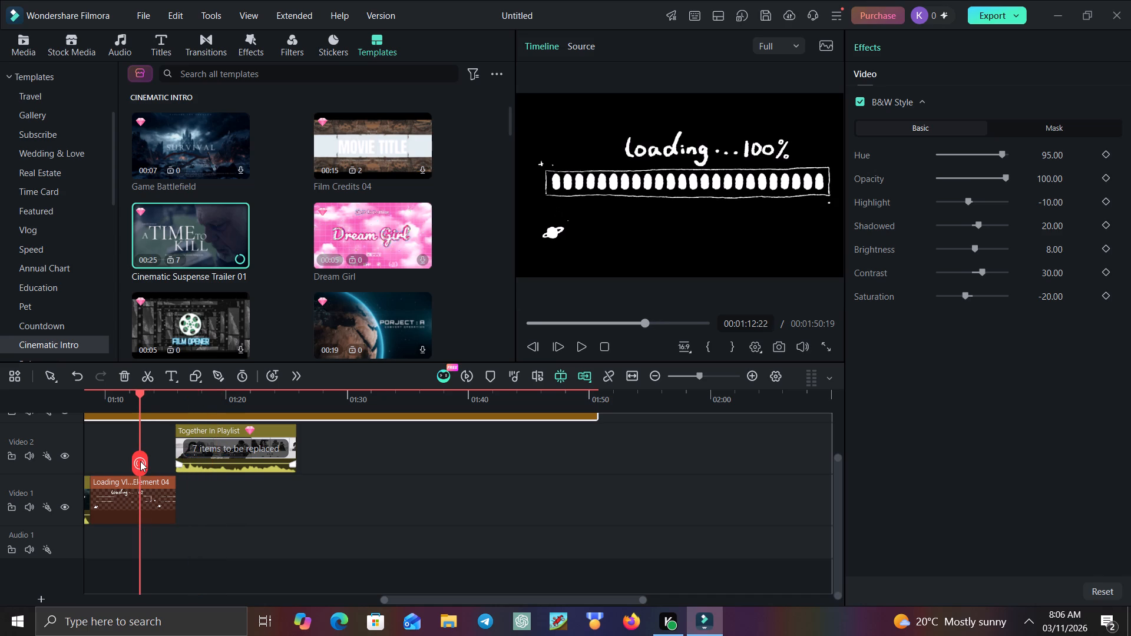
drag(140, 461, 81, 456)
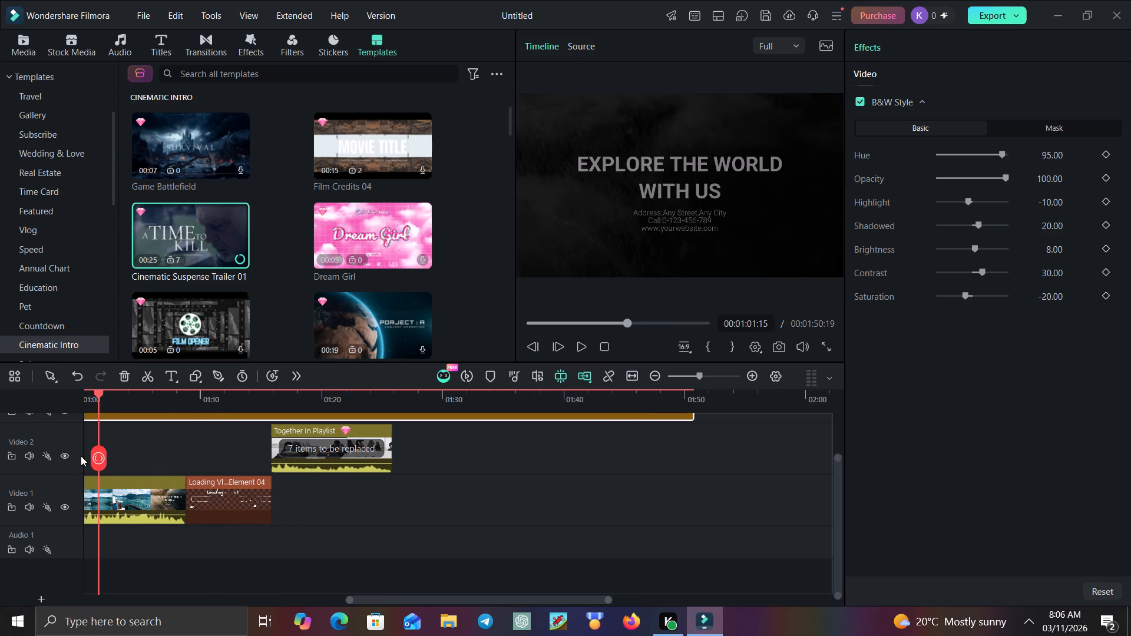
drag(81, 456, 196, 451)
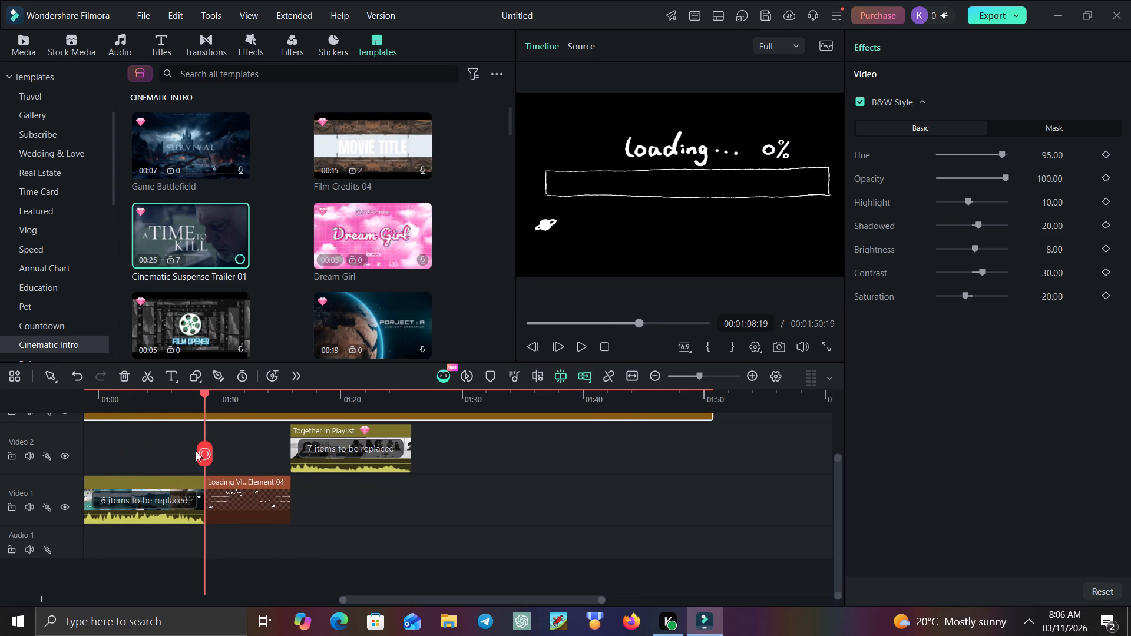
drag(196, 451, 69, 443)
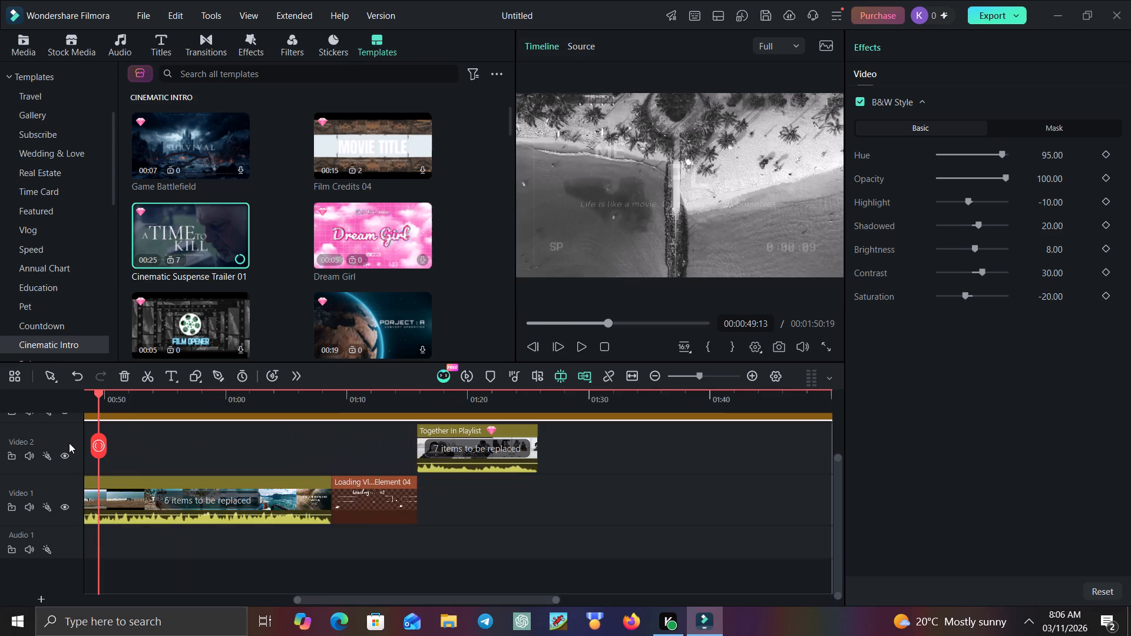
drag(69, 443, 163, 443)
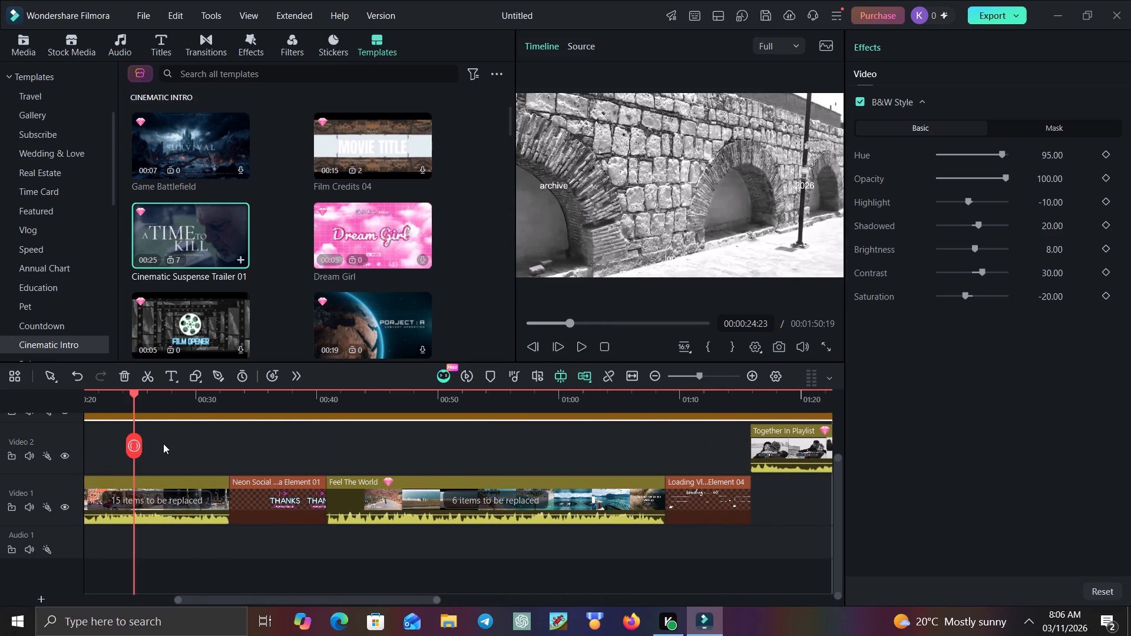
drag(163, 443, 145, 456)
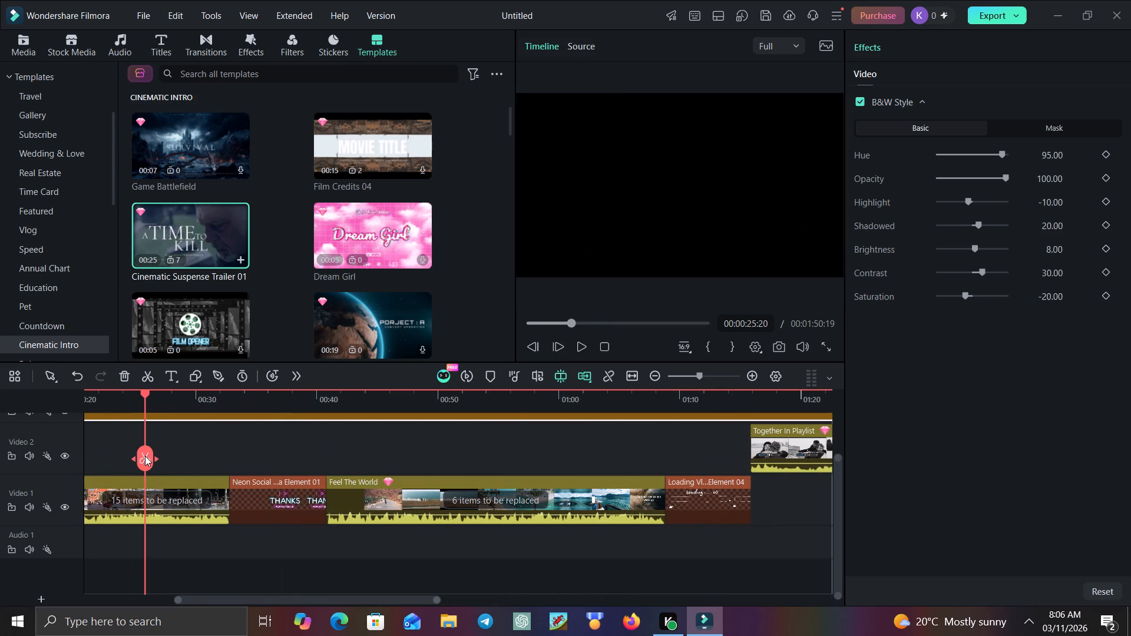
click(579, 347)
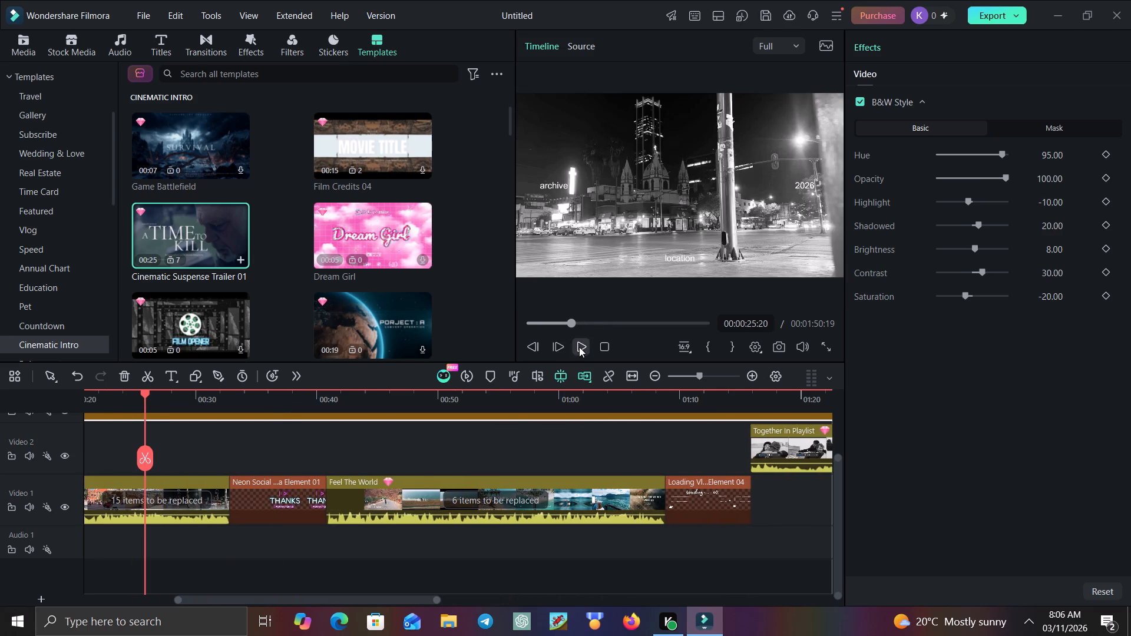
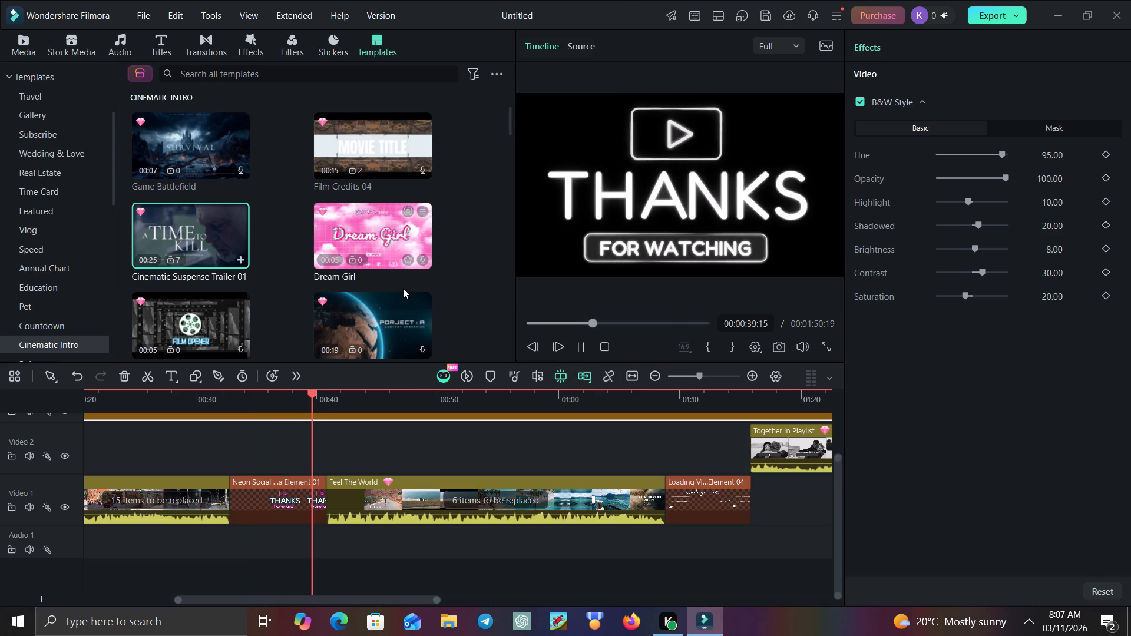
Place the Cinematic Suspense Trailer 01 template on the Video 2 track directly after the Together In Playlist clip.
click(583, 344)
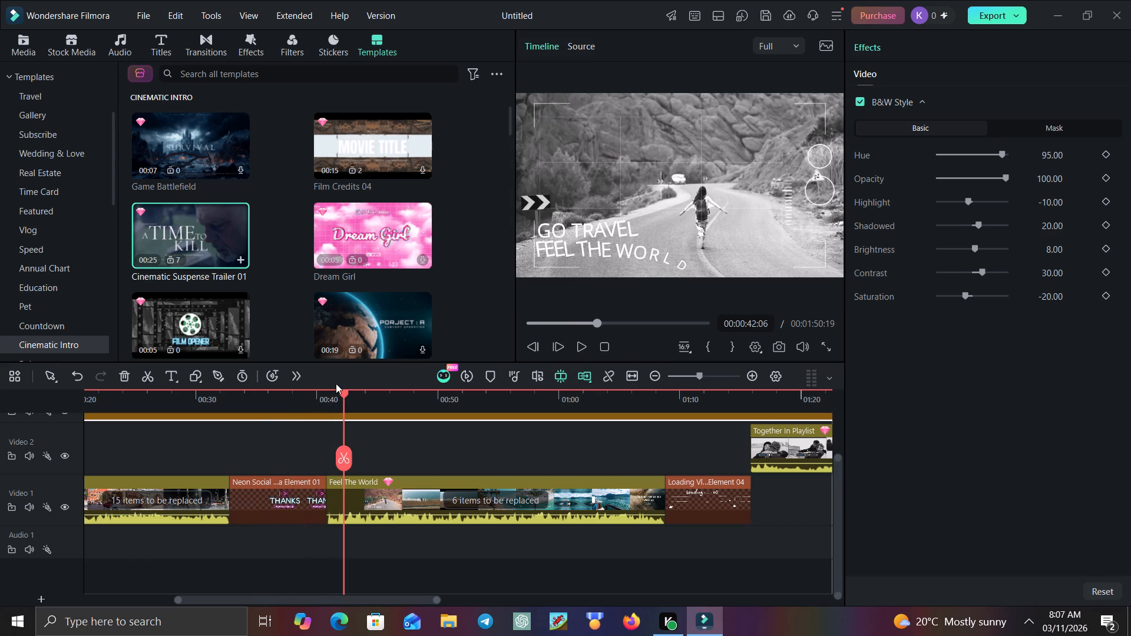
drag(343, 463, 377, 460)
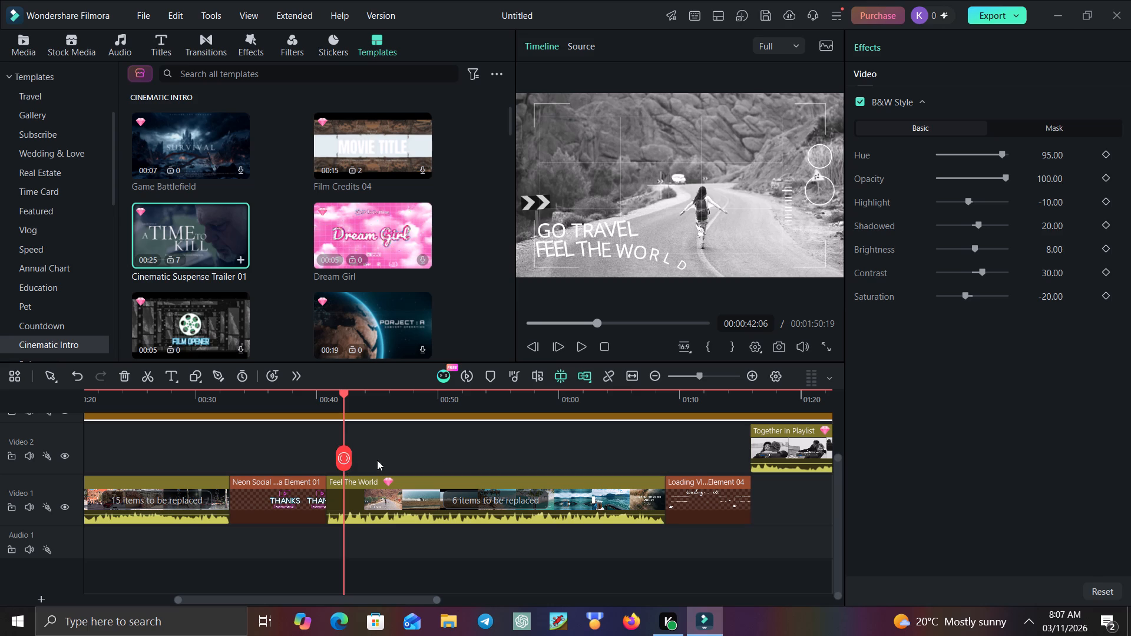
drag(377, 460, 772, 466)
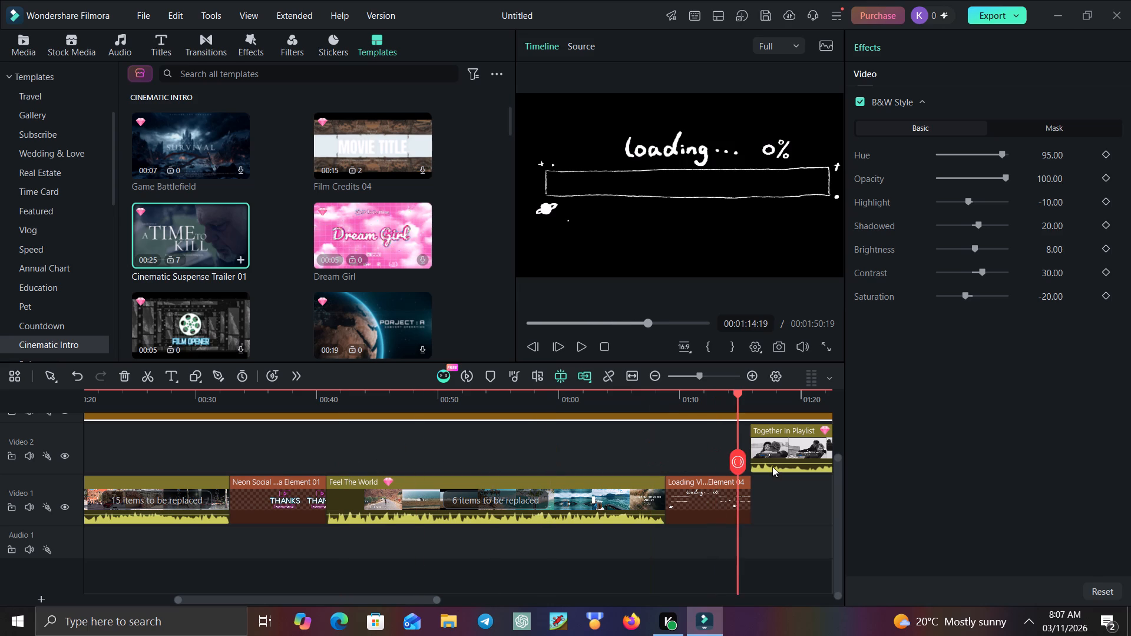
drag(772, 466, 701, 486)
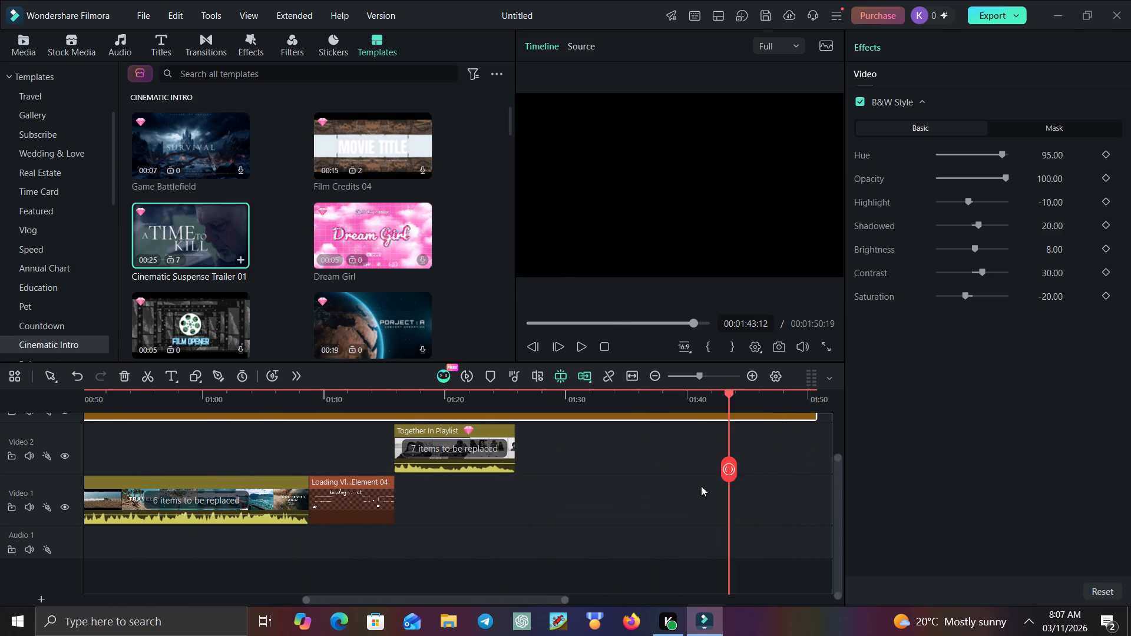
drag(701, 486, 607, 522)
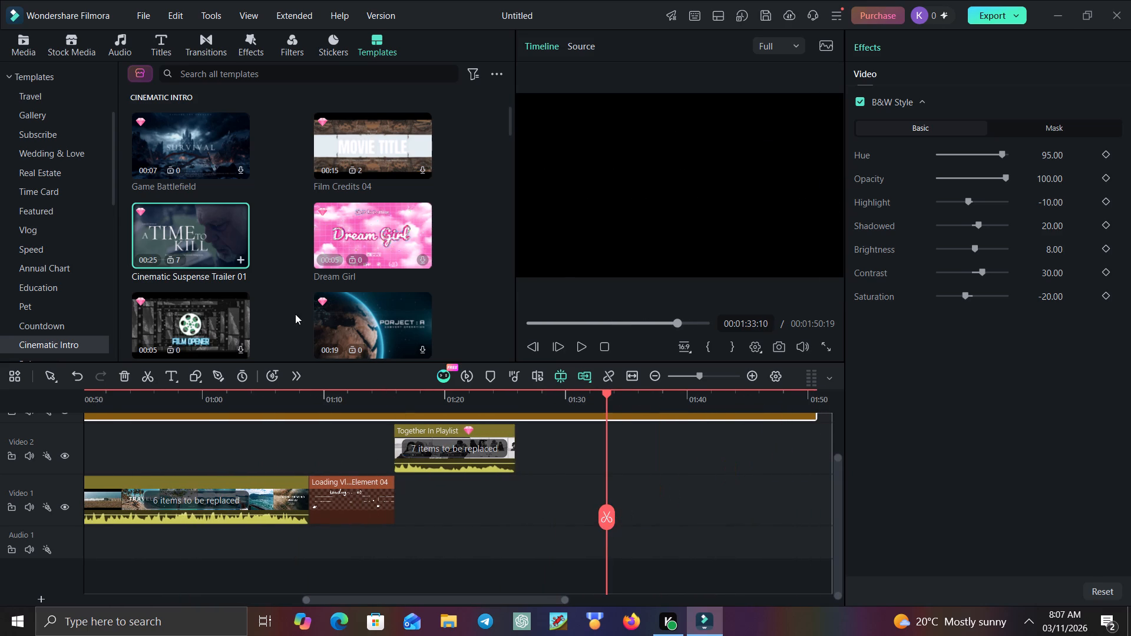
drag(214, 243, 485, 475)
drag(485, 475, 689, 489)
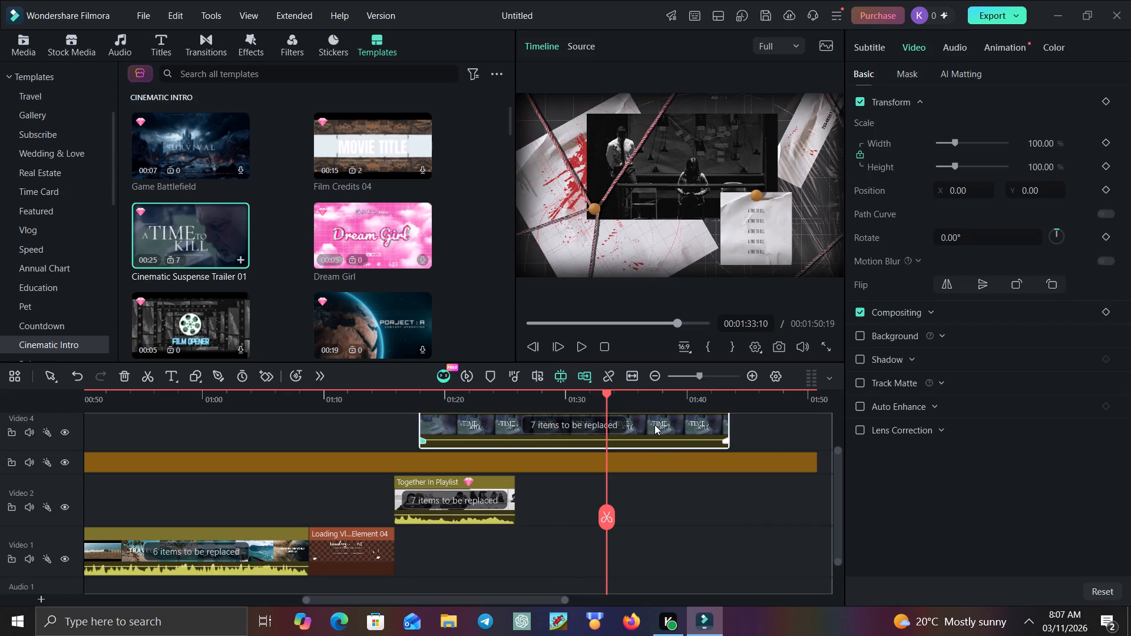
drag(654, 425, 730, 504)
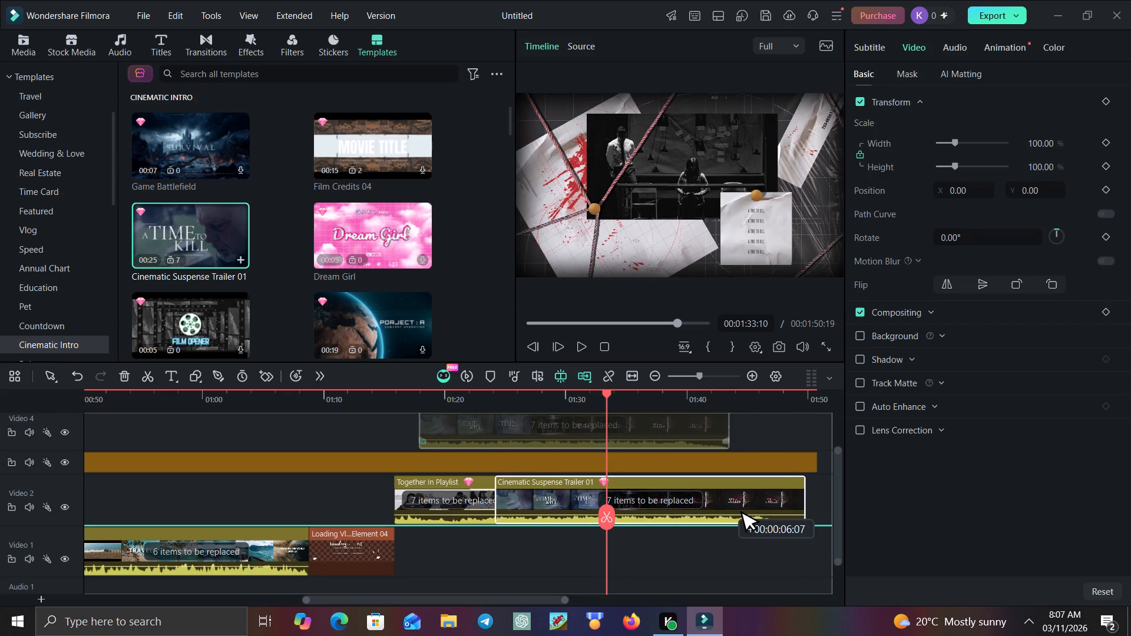
drag(730, 504, 748, 496)
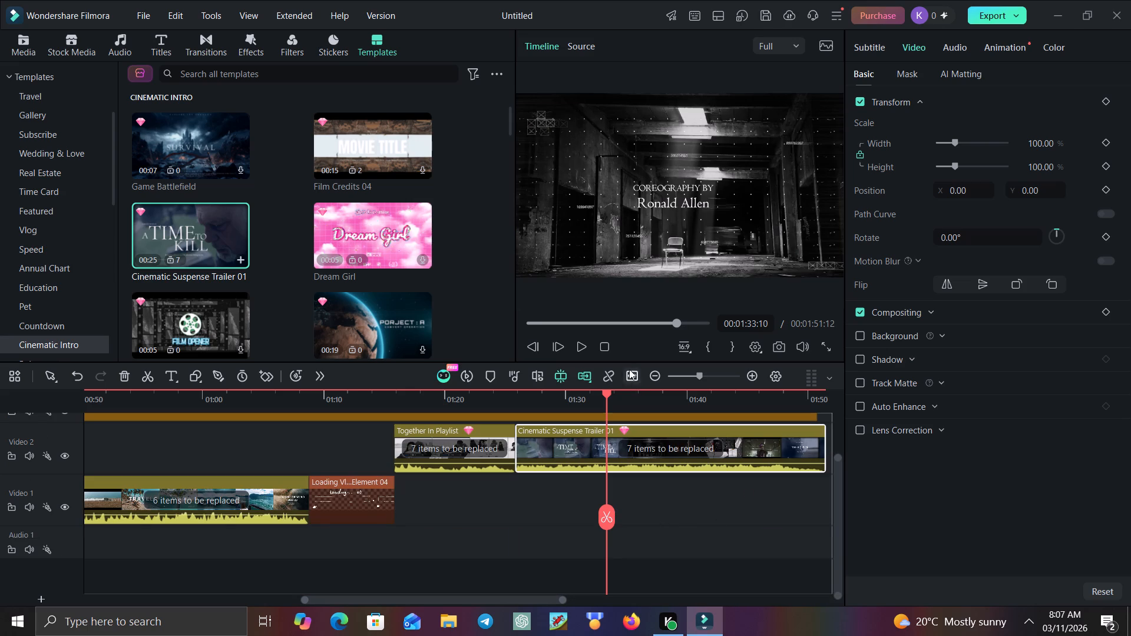
Play back the Cinematic Suspense Trailer 01 clip from 00:01:33:10 and stop at its end.
click(584, 352)
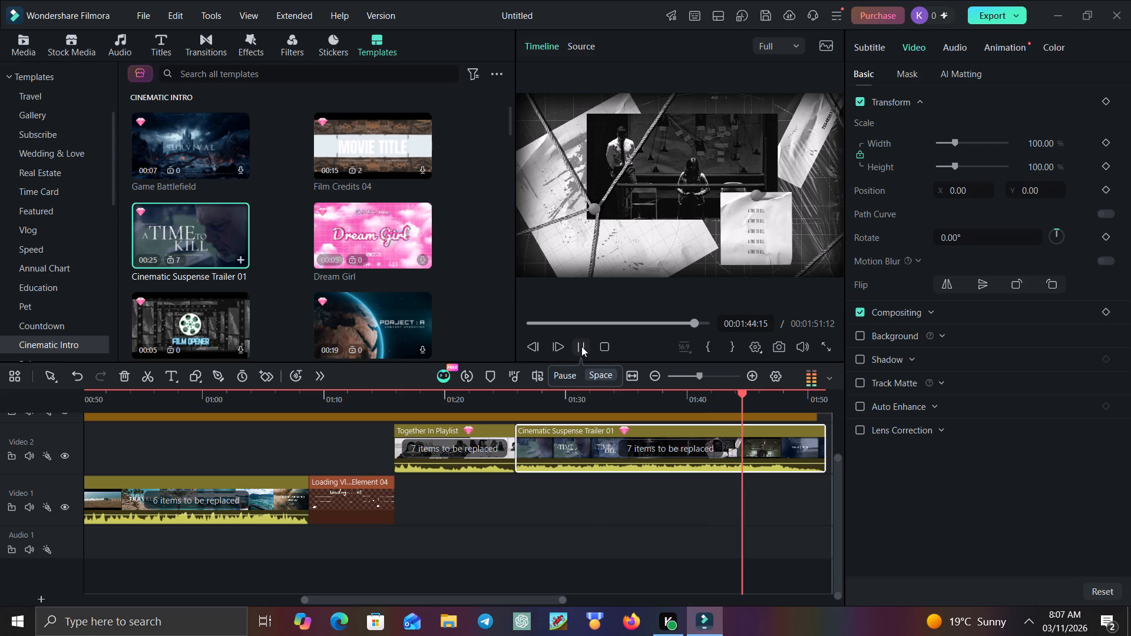
scroll(585, 517, up, 2)
scroll(585, 517, left, 2)
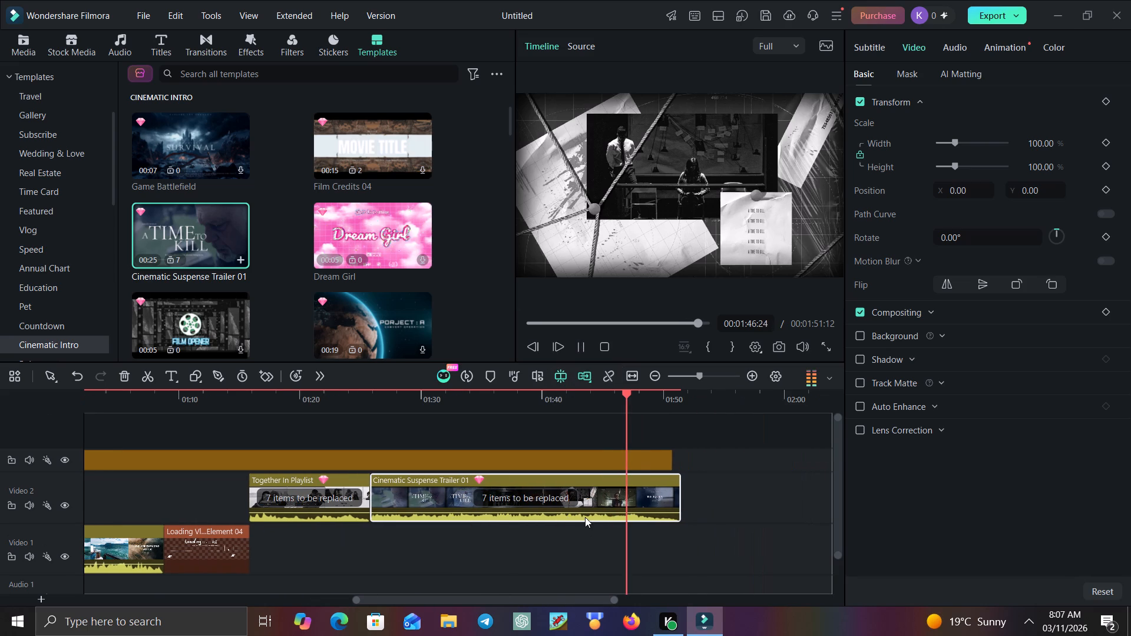
scroll(585, 517, left, 2)
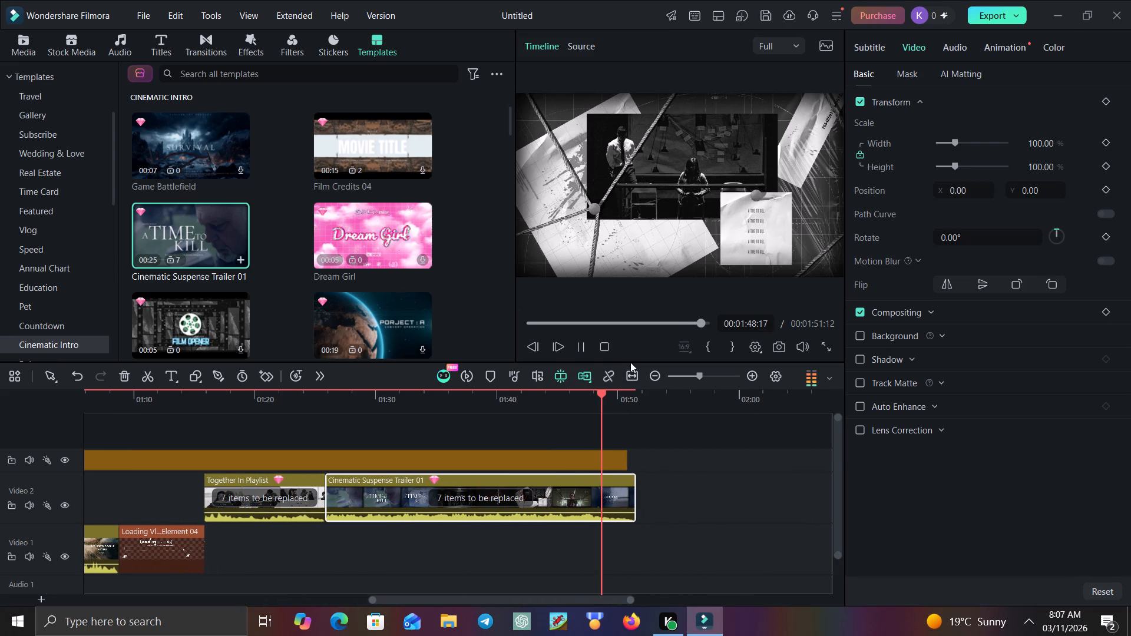
click(580, 347)
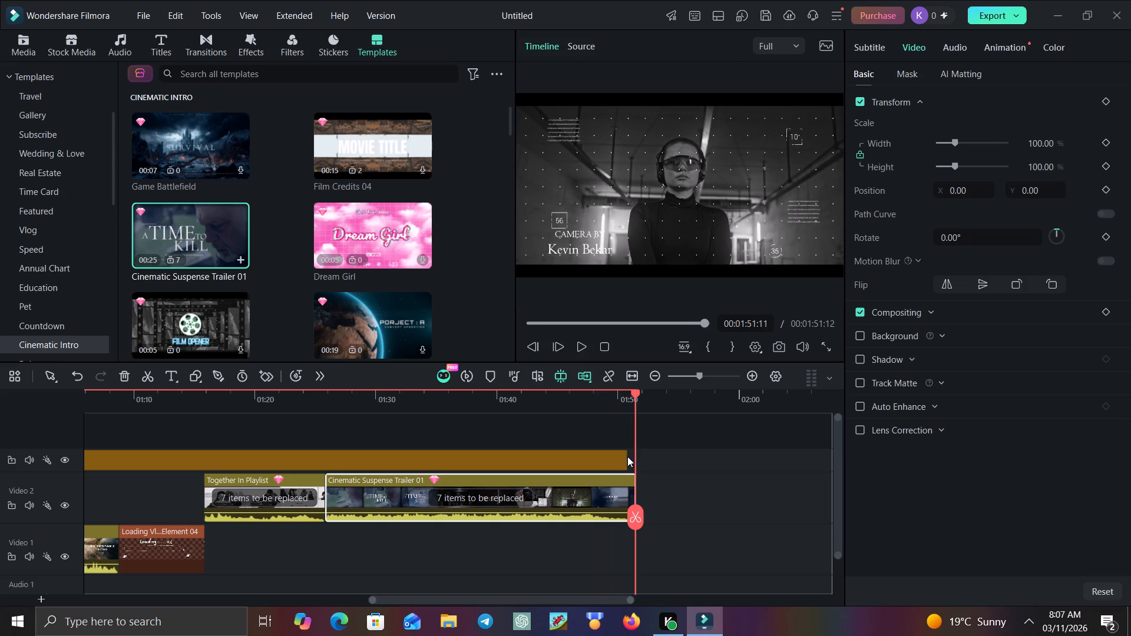
Extend the B&W Style filter so that it ends with the Cinematic Suspense Trailer 01 clip at 00:01:51:12.
drag(626, 456, 640, 457)
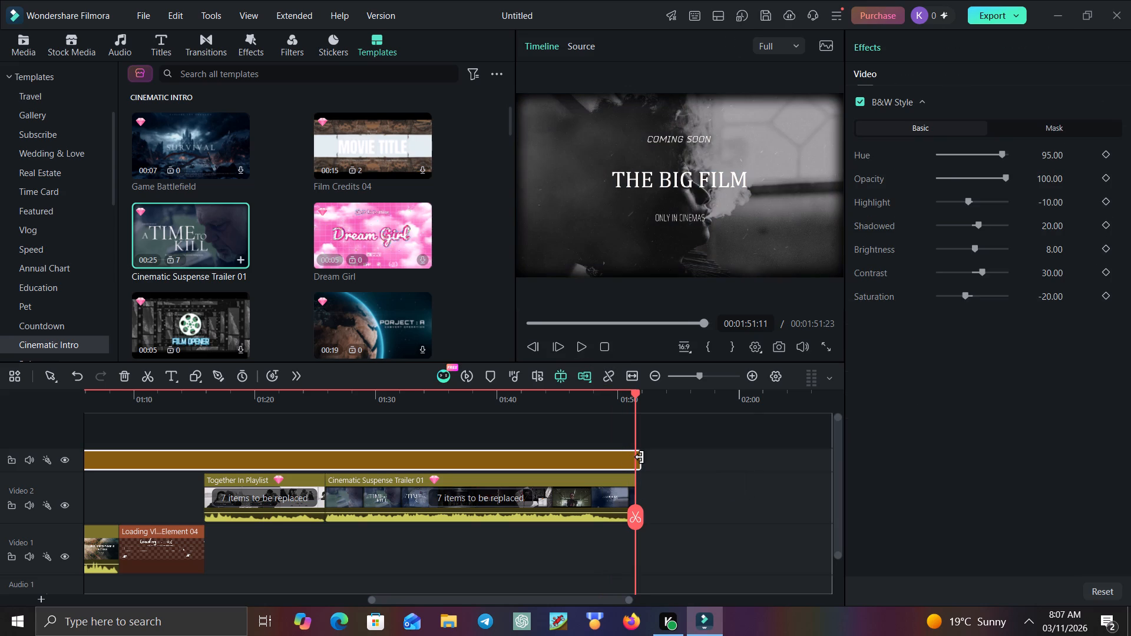
drag(640, 457, 634, 461)
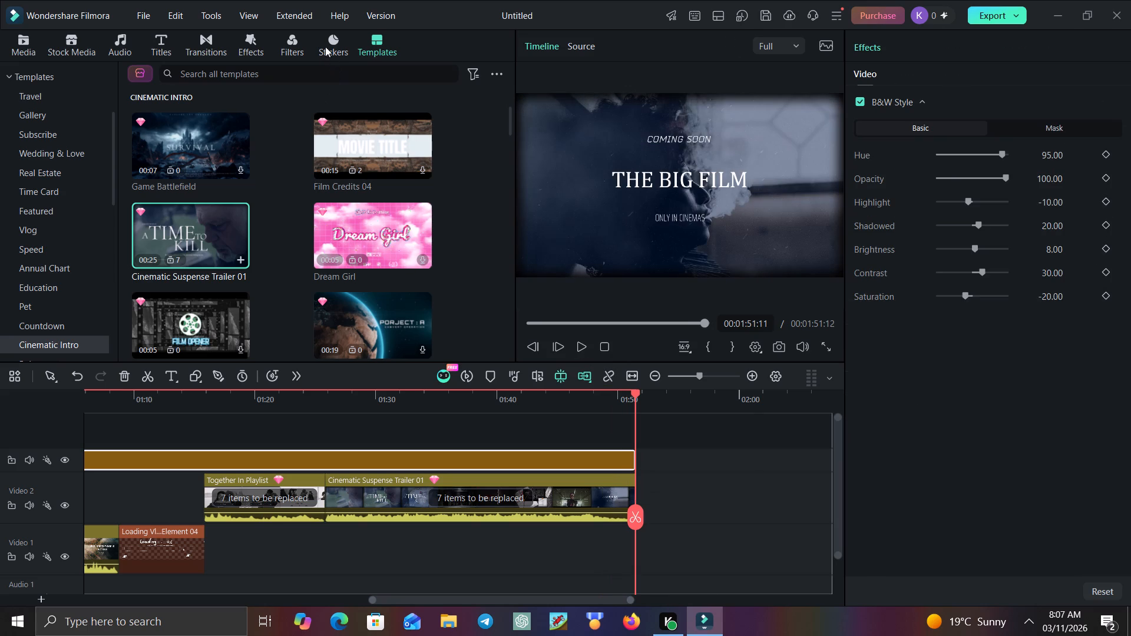
Place the Trending sticker "Thanks for Watching" right where the Cinematic Suspense Trailer 01 clip ends, on a new track below it.
click(331, 35)
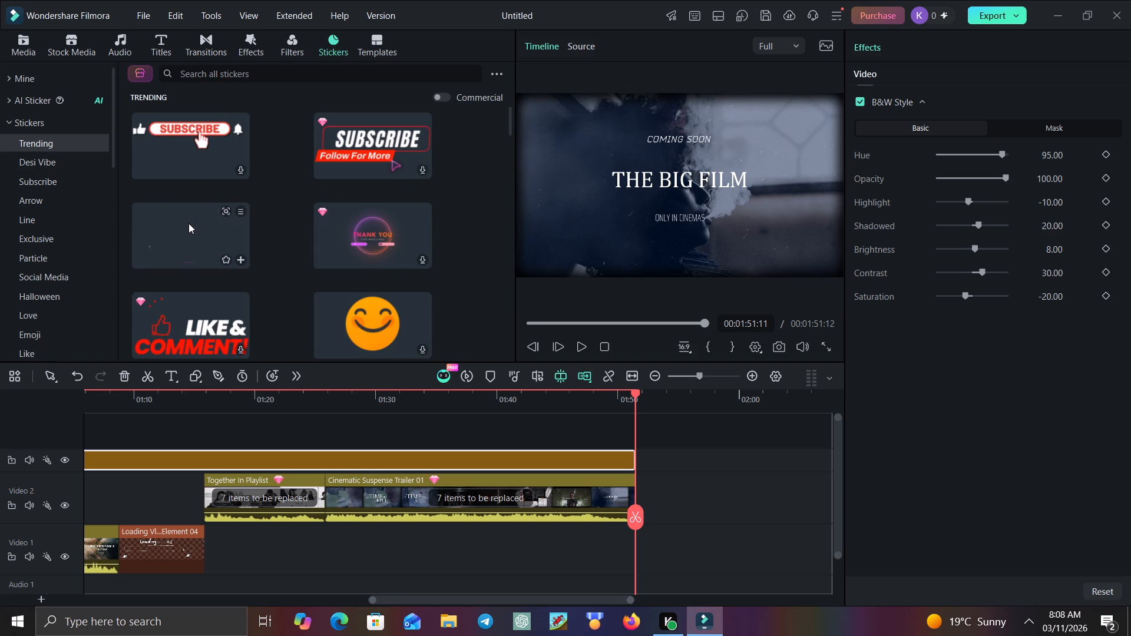
drag(188, 234, 495, 353)
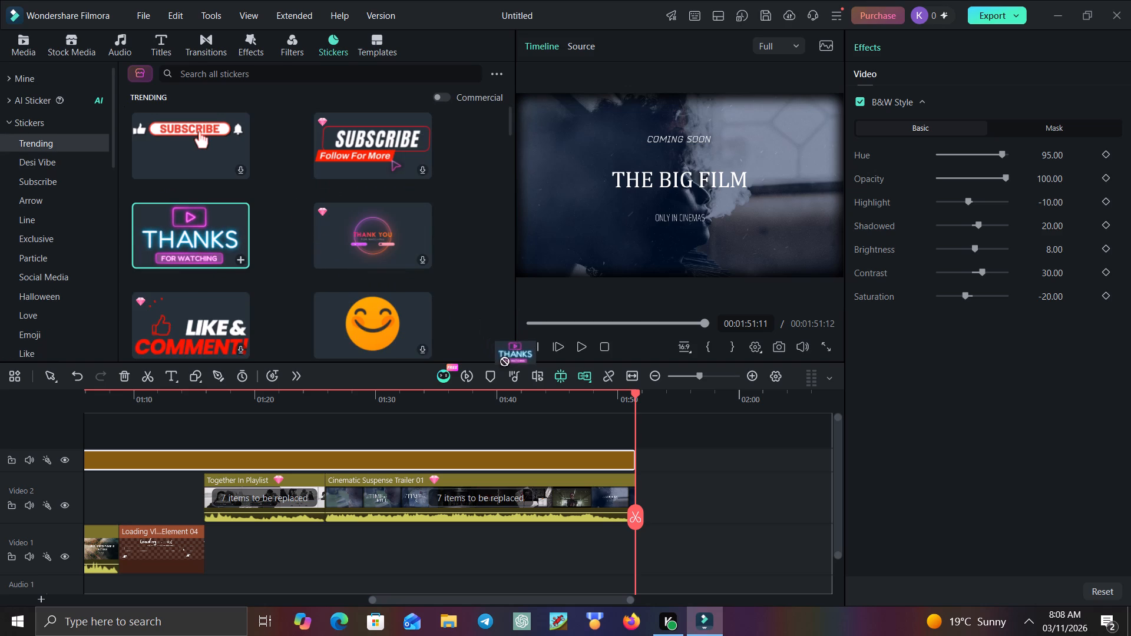
drag(495, 353, 652, 461)
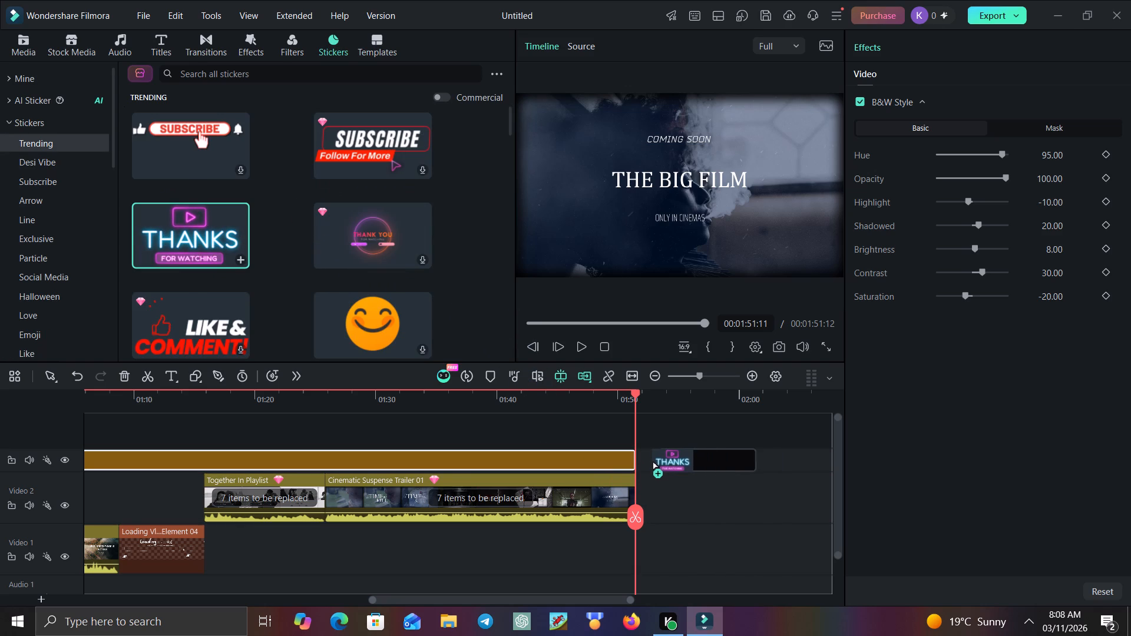
drag(652, 461, 640, 483)
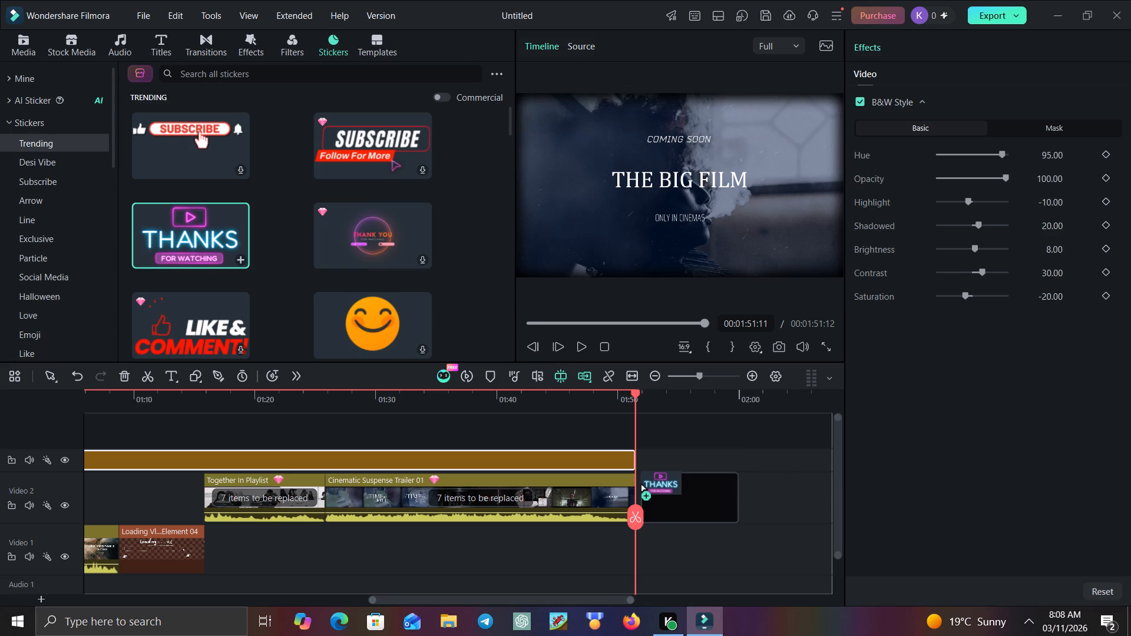
drag(640, 483, 636, 480)
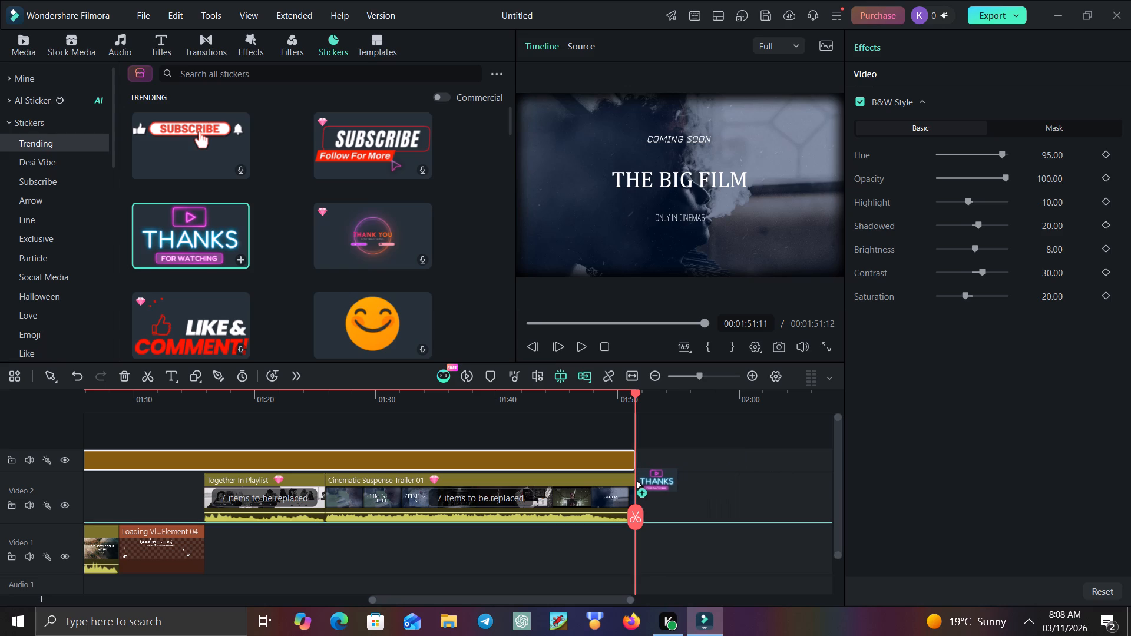
drag(636, 480, 644, 480)
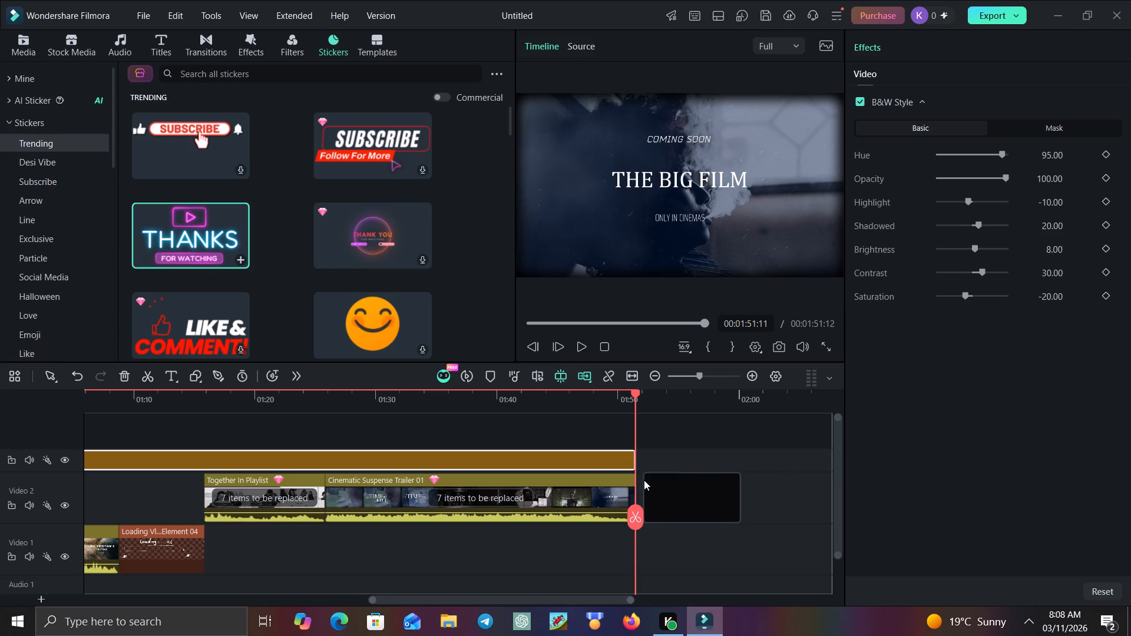
drag(670, 485, 658, 486)
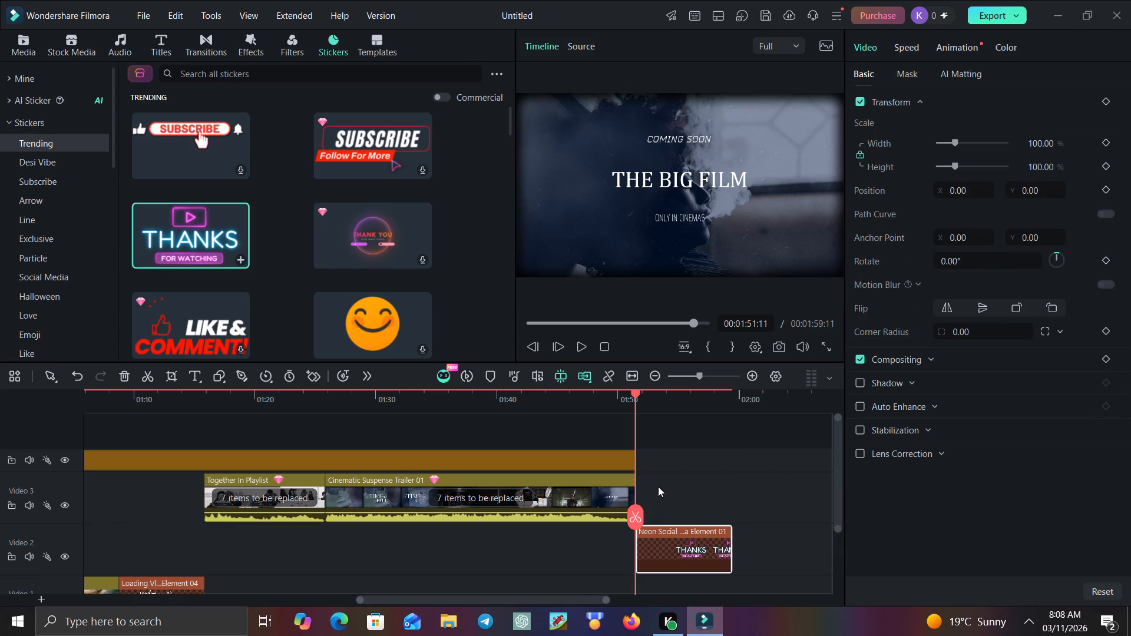
Extend the B&W Style filter over the Thanks for Watching sticker so that it ends at 00:01:59:11.
click(637, 450)
click(633, 453)
drag(633, 453, 616, 485)
scroll(607, 518, left, 3)
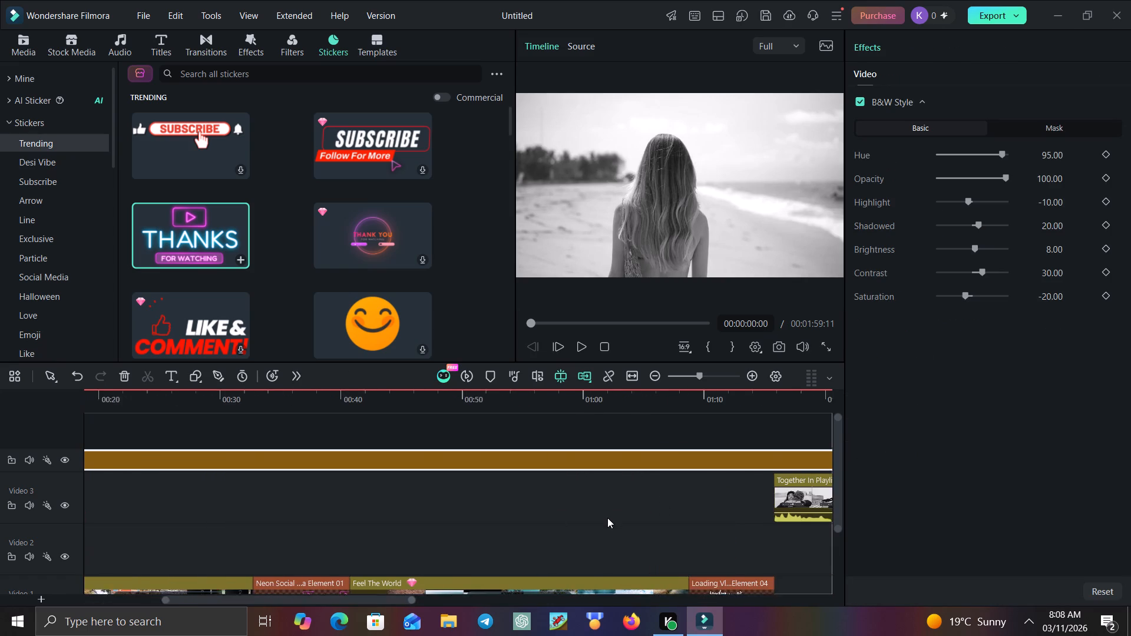
click(657, 328)
click(658, 322)
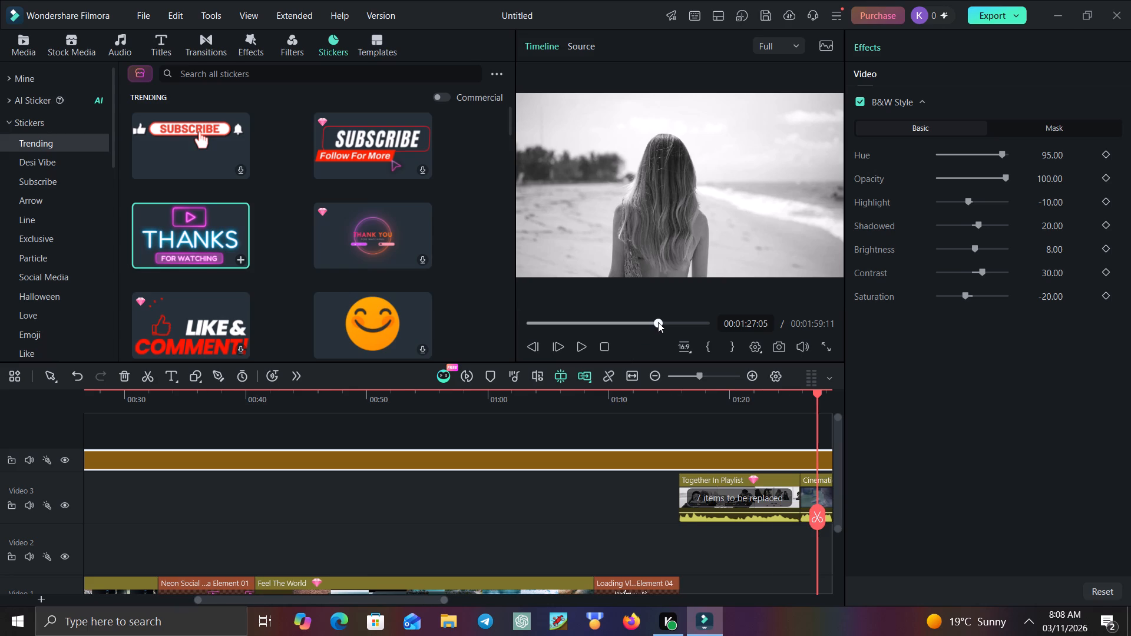
drag(658, 322, 710, 321)
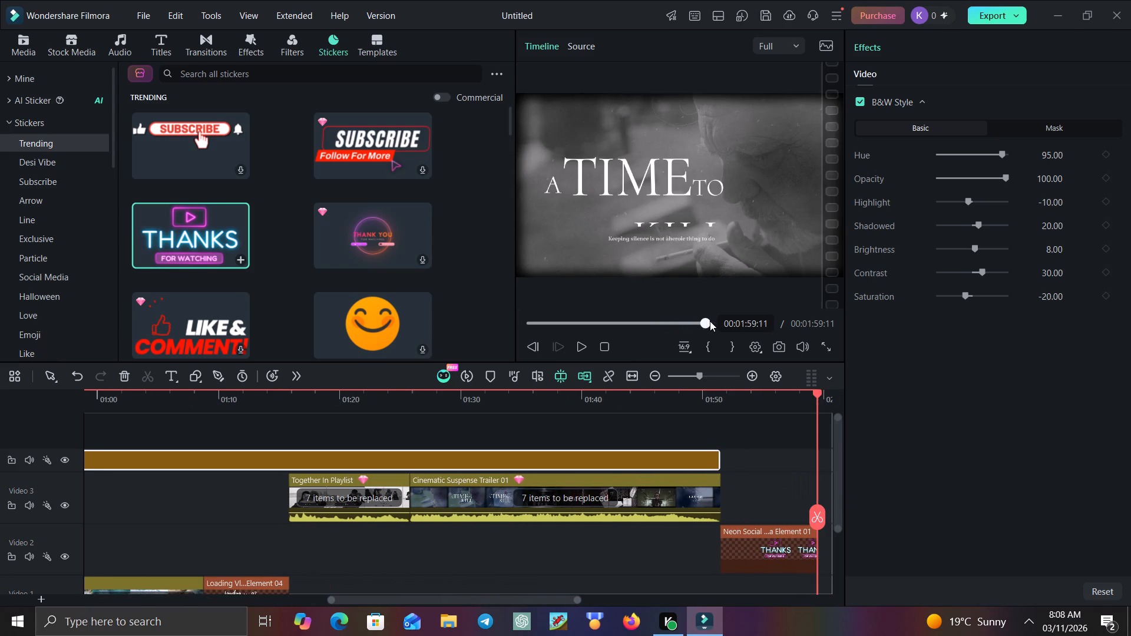
drag(710, 321, 733, 324)
drag(720, 458, 817, 453)
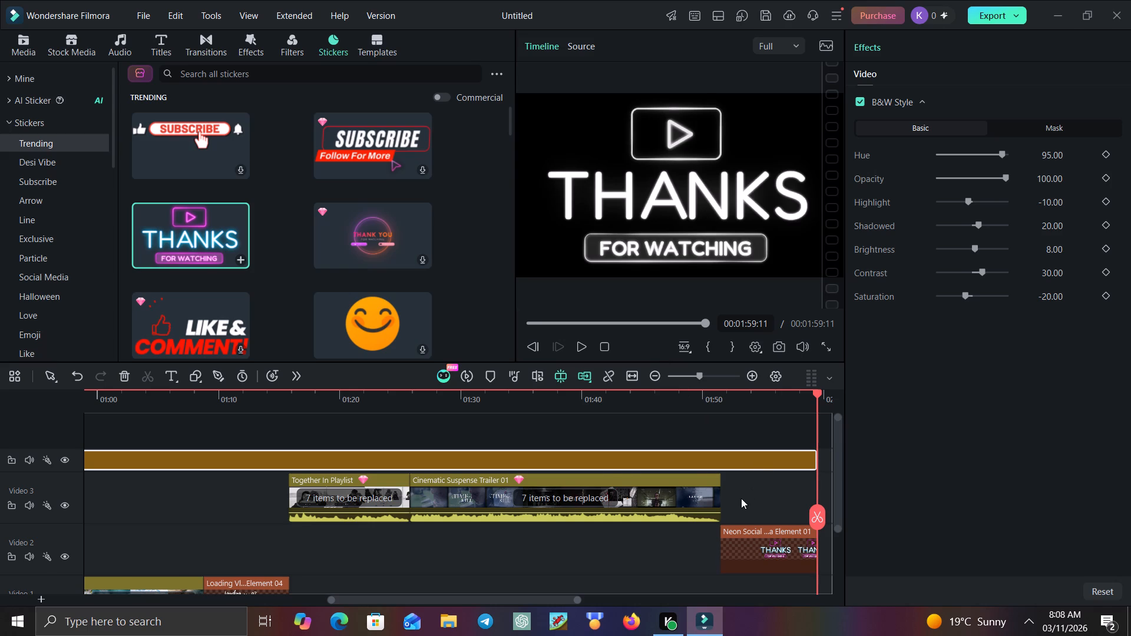
Play back the transition from the trailer clip into the Thanks for Watching sticker, starting at 00:01:46:13 and pausing at 00:01:55:23.
scroll(741, 498, right, 1)
drag(819, 513, 810, 516)
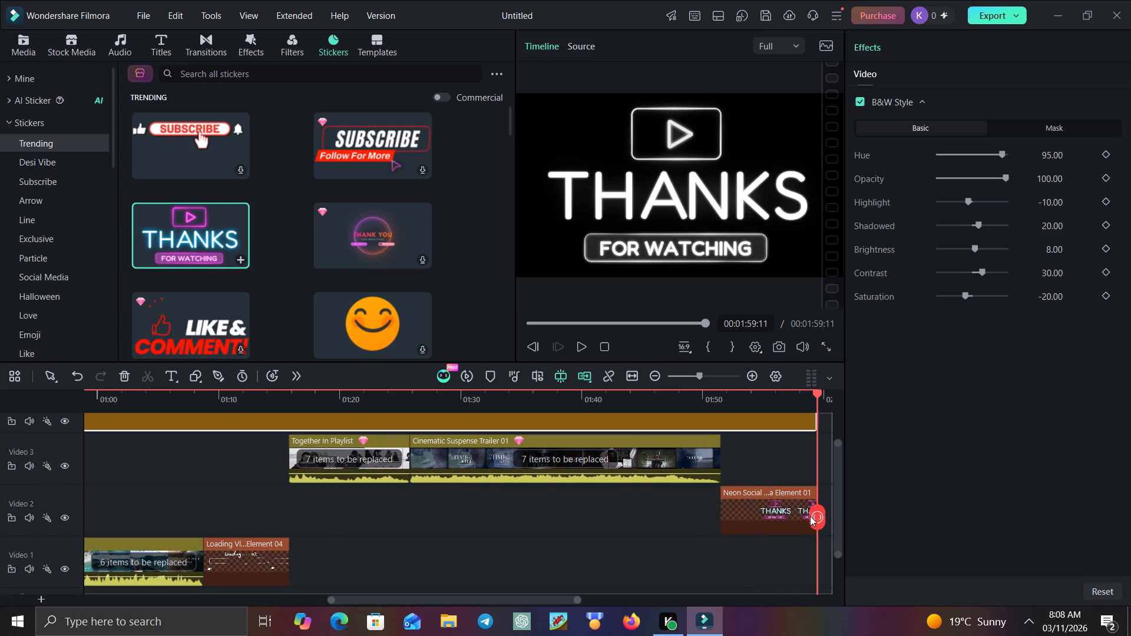
drag(810, 516, 660, 529)
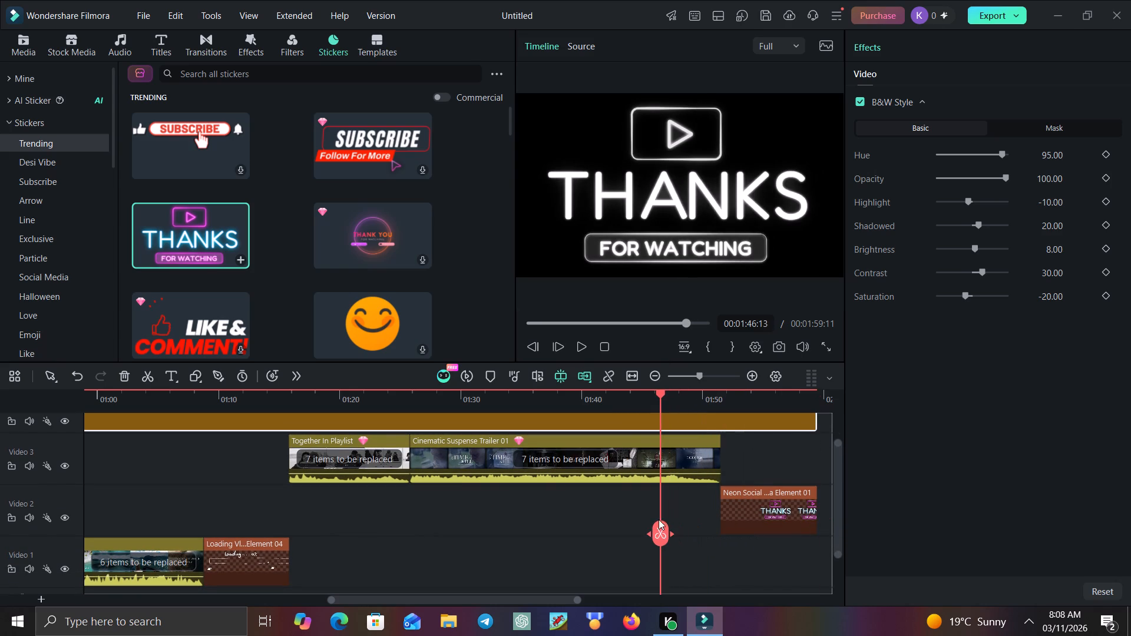
click(572, 346)
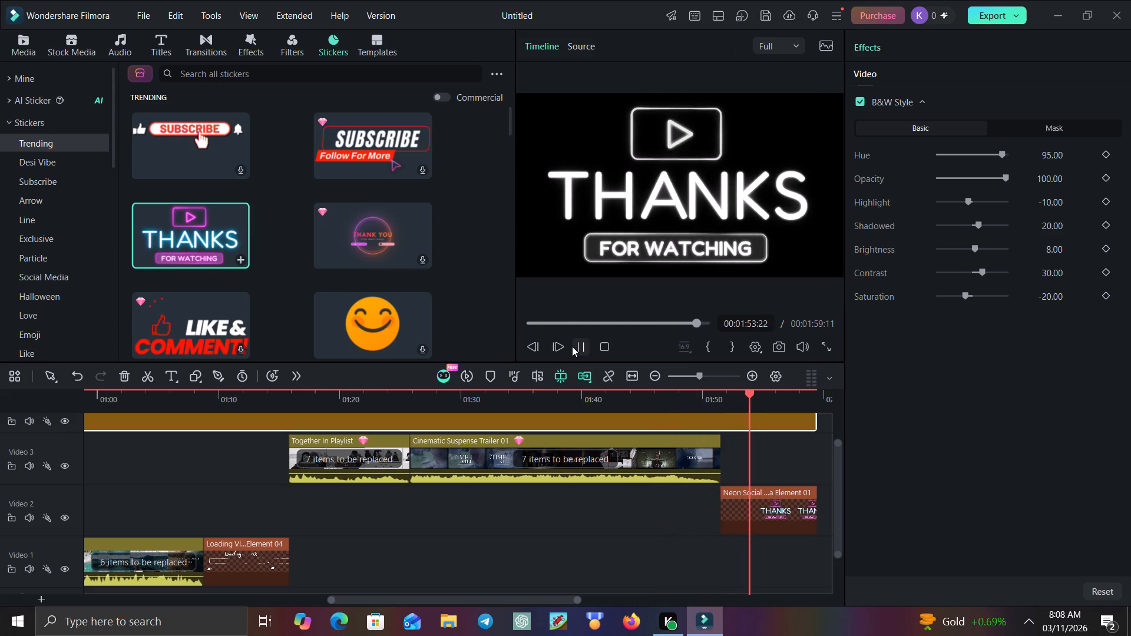
click(572, 346)
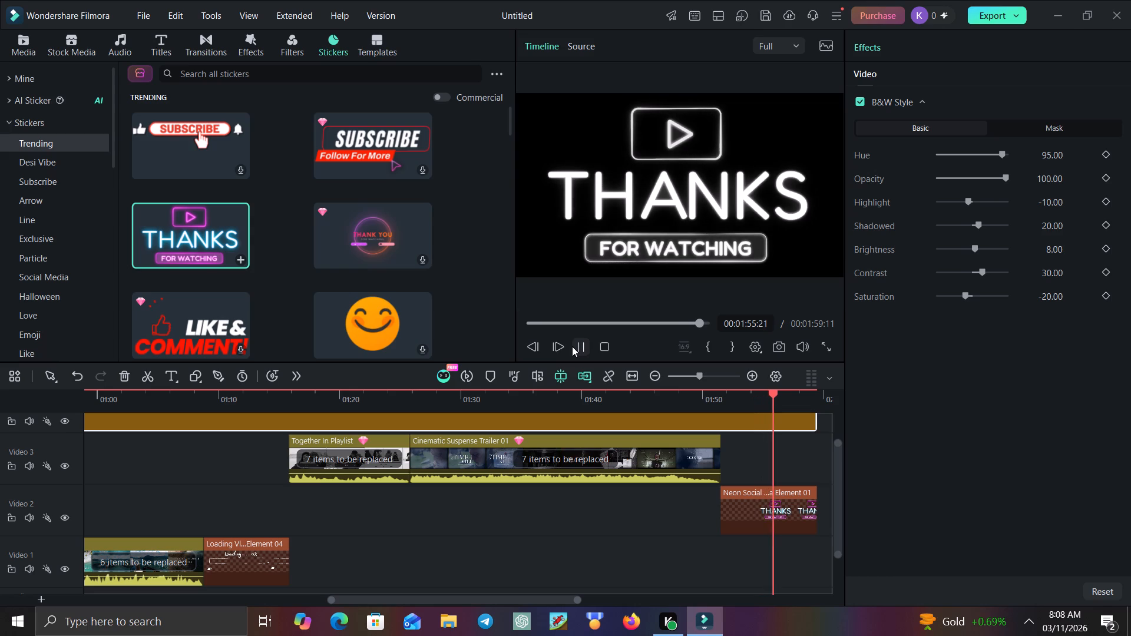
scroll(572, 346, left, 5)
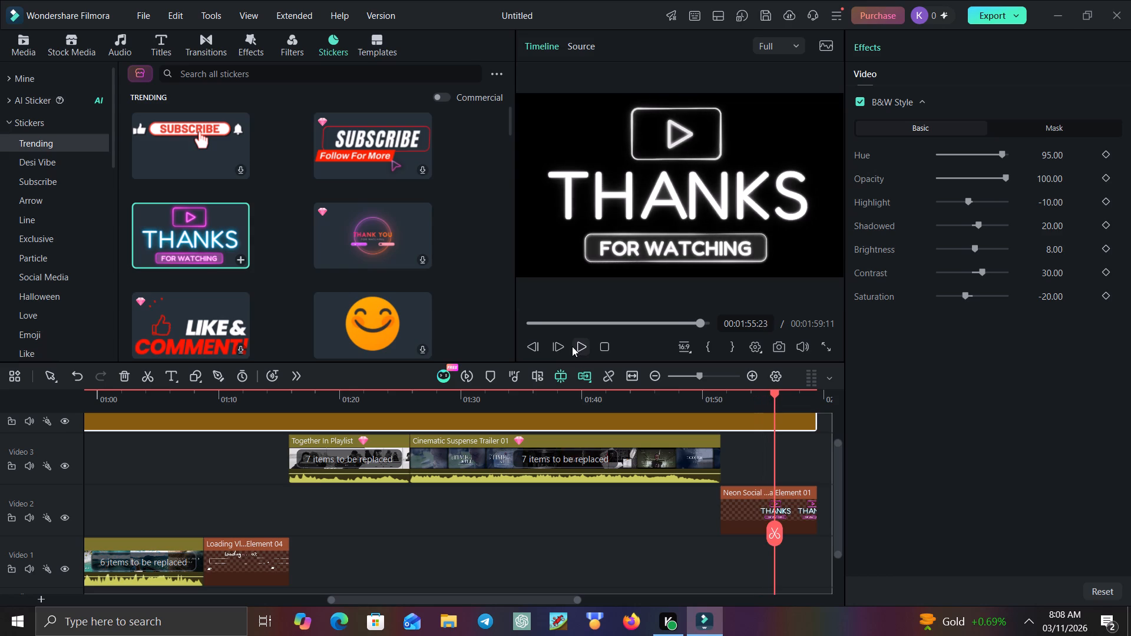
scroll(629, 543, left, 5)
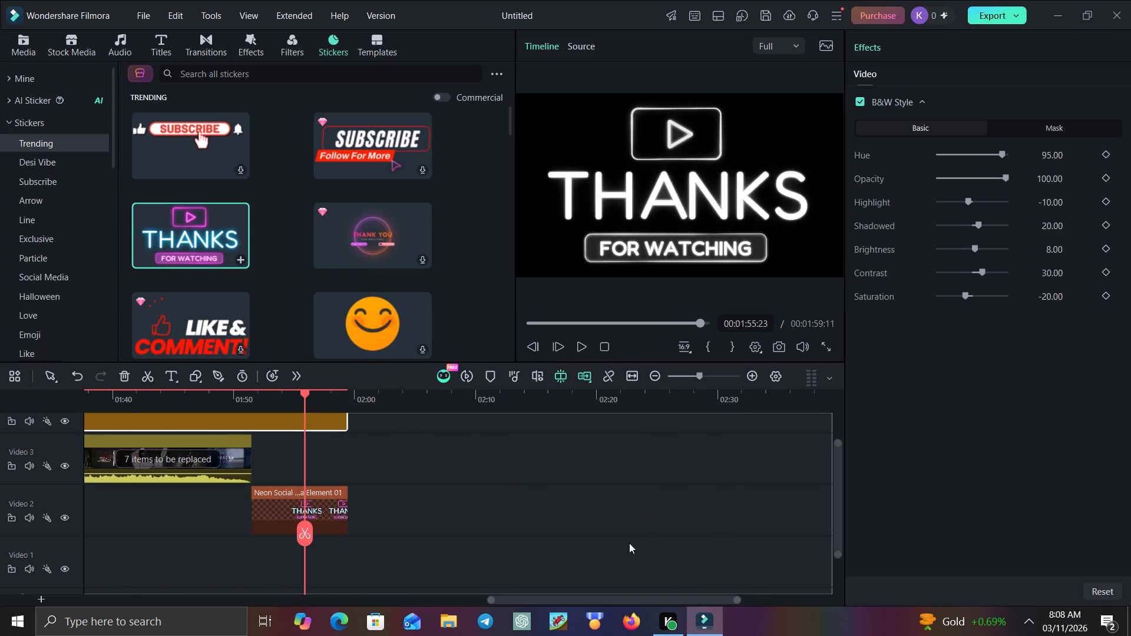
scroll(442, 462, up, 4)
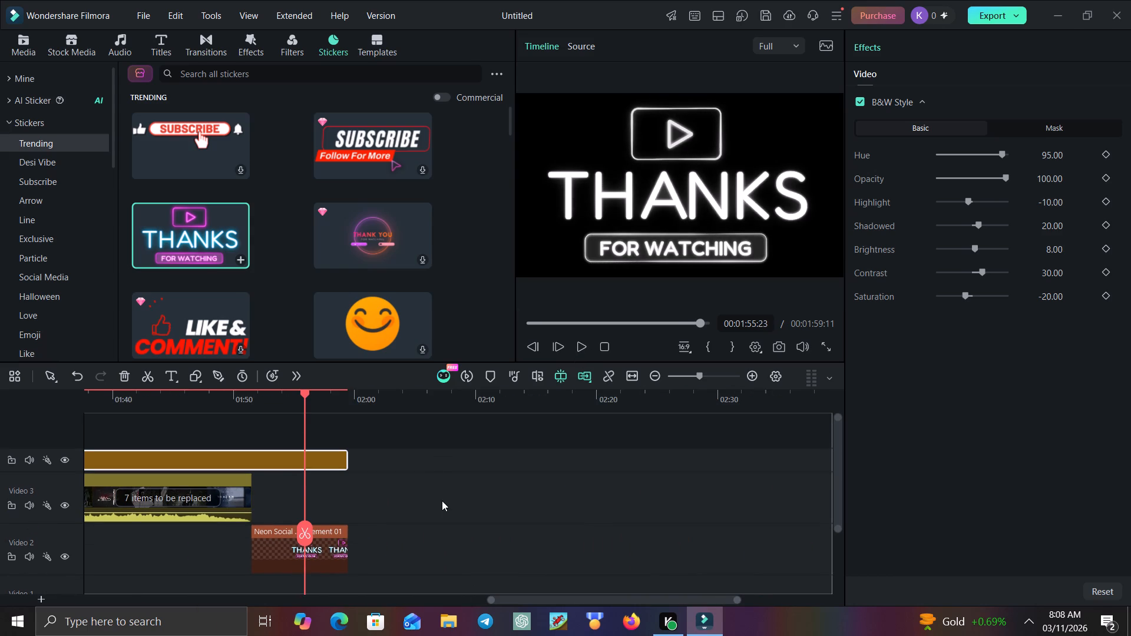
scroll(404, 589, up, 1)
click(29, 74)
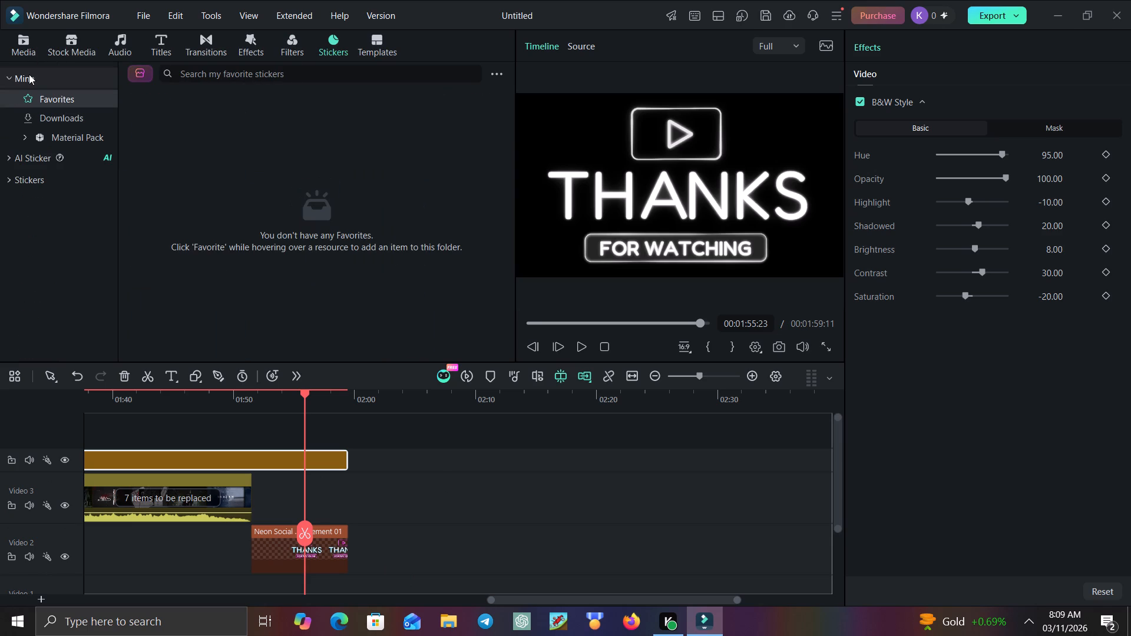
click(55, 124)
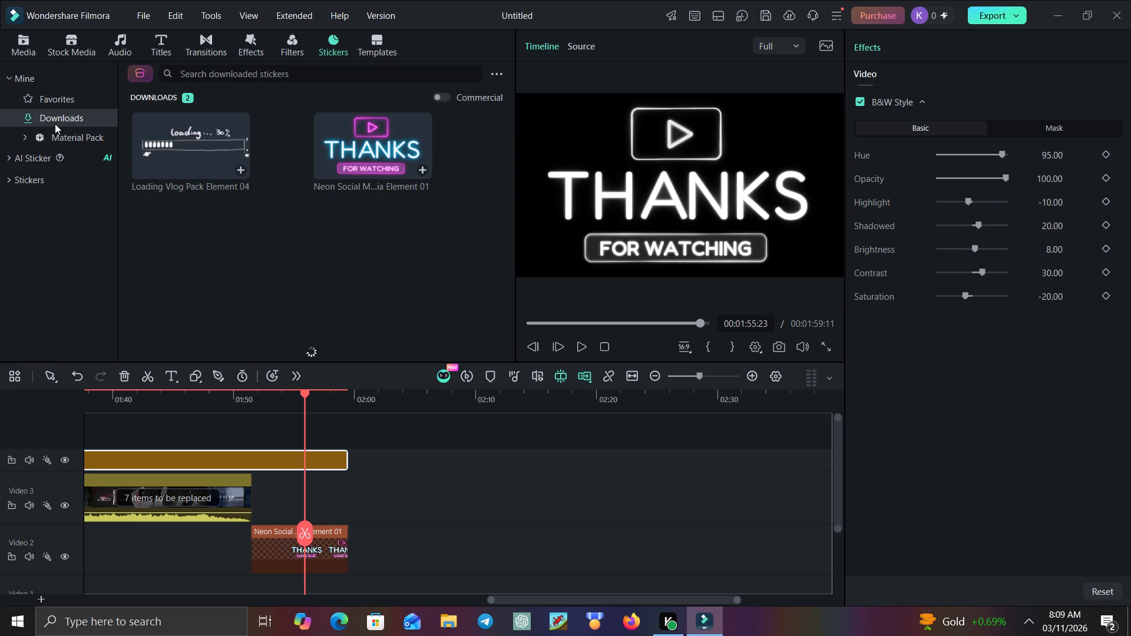
Import the video VID_37150203_231314_304 from the Captures folder inside Videos into the project media.
click(23, 39)
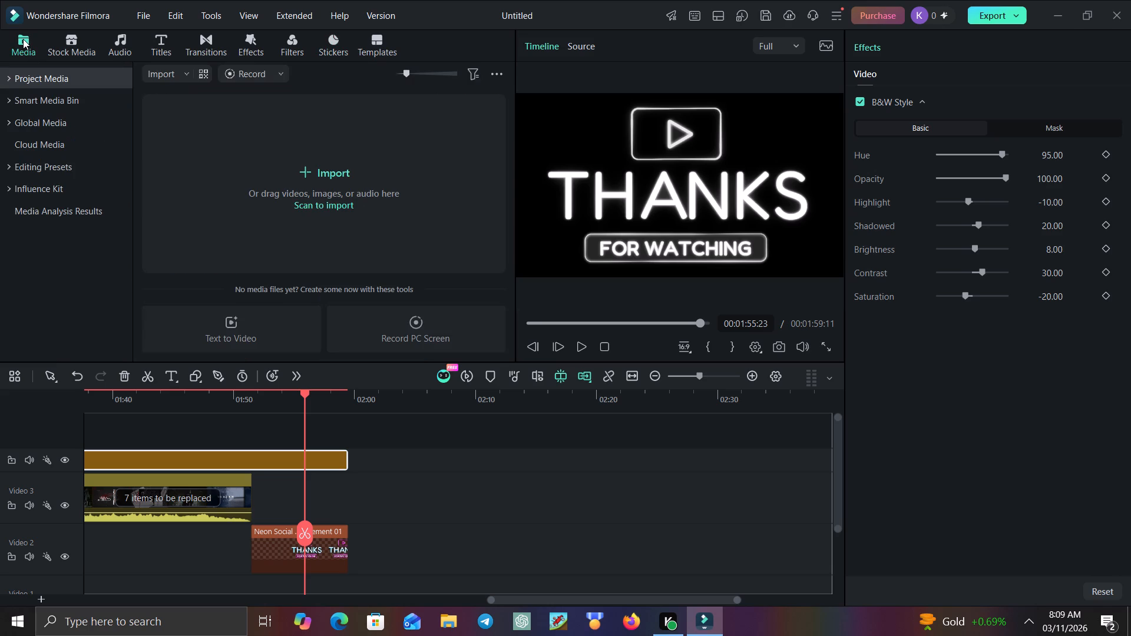
click(324, 173)
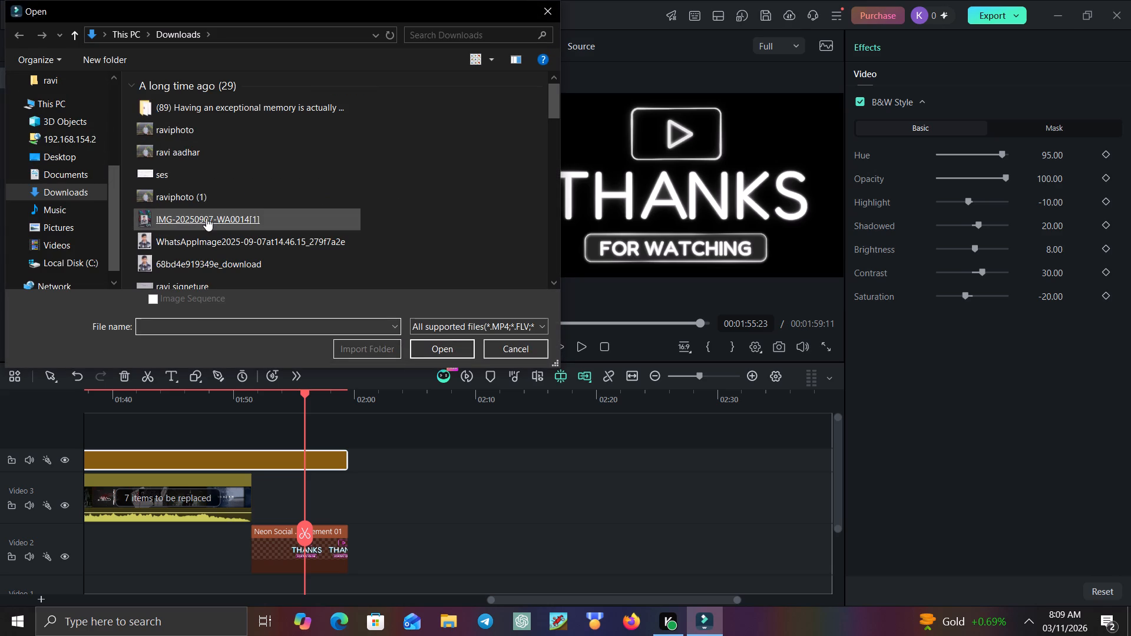
scroll(212, 180, down, 3)
click(25, 249)
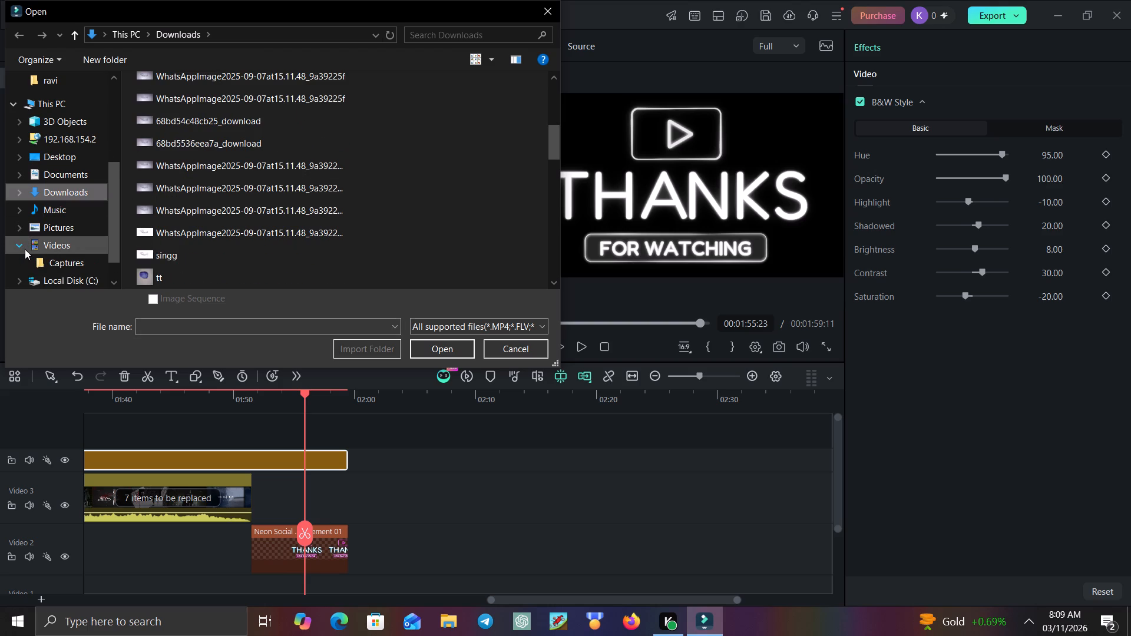
click(36, 239)
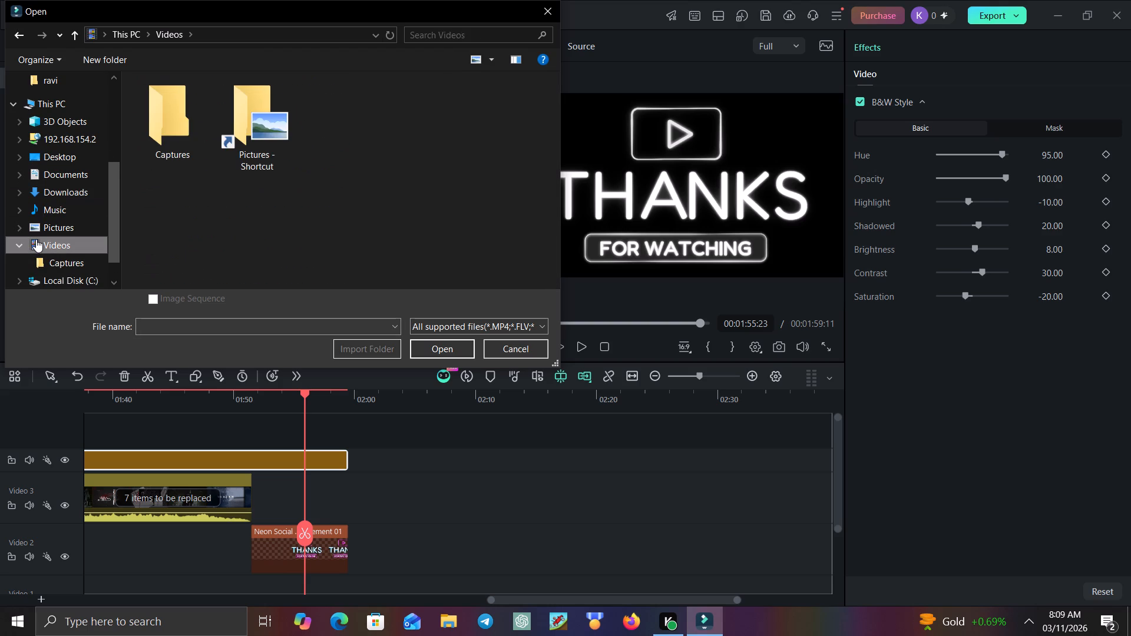
click(160, 117)
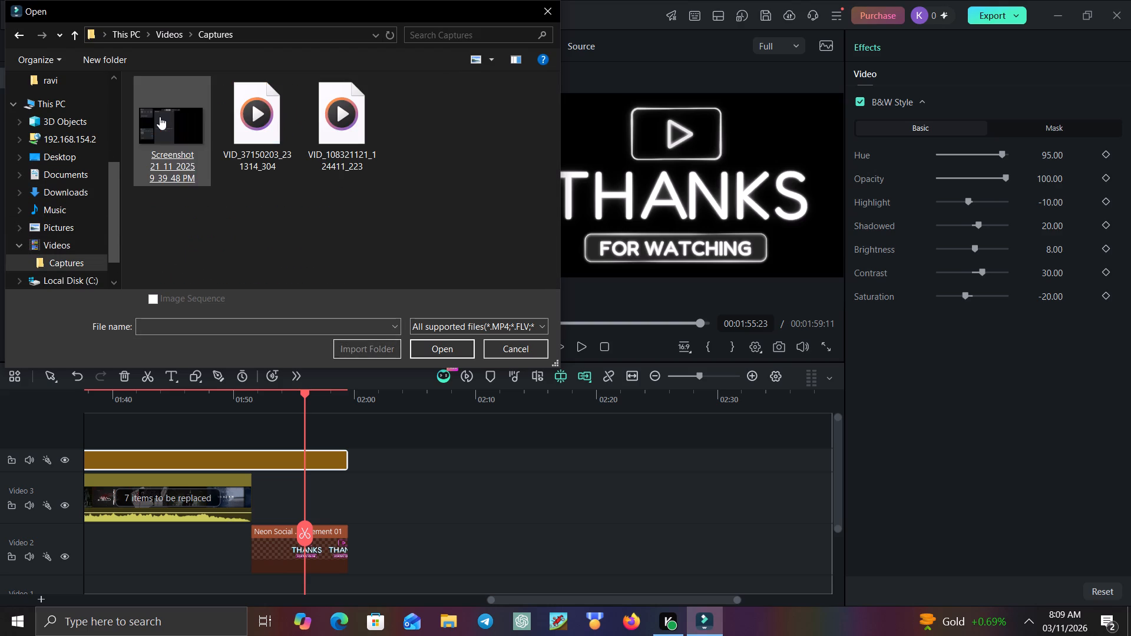
click(273, 122)
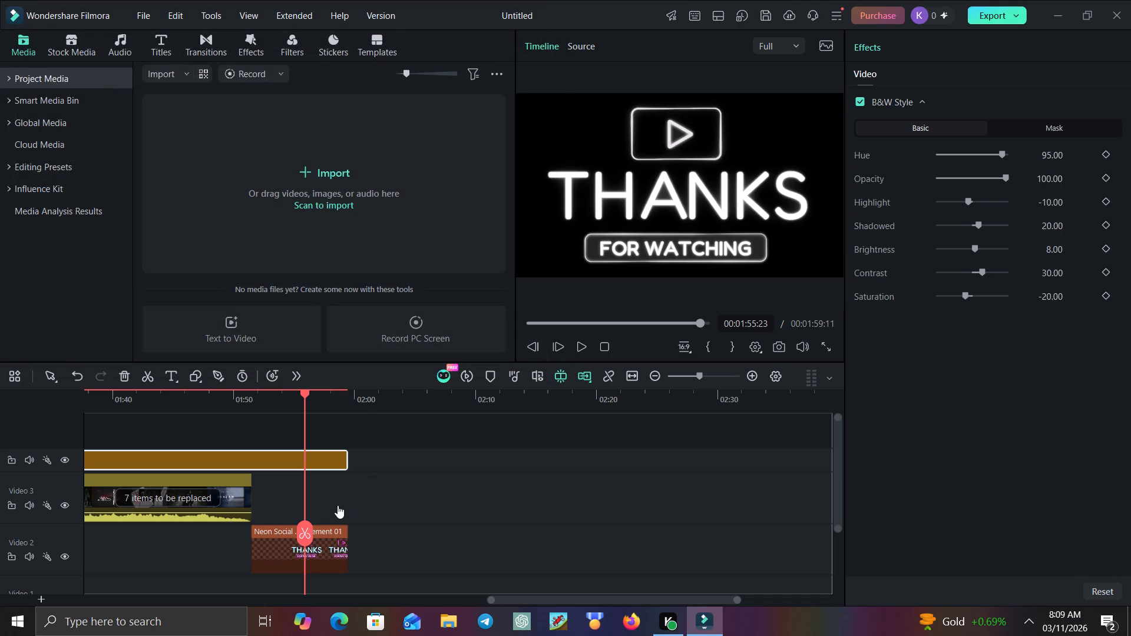
Place the imported video on the Video 3 track where the Thanks for Watching sticker ends, matching the project settings to 720x1280 30fps.
drag(301, 523, 345, 531)
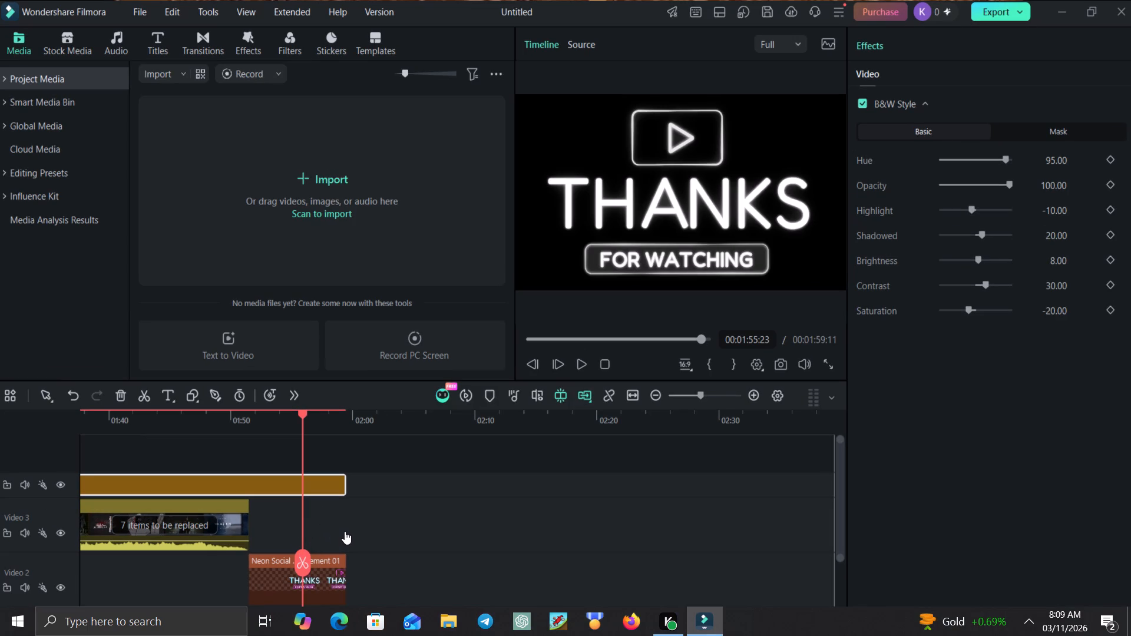
drag(345, 531, 307, 577)
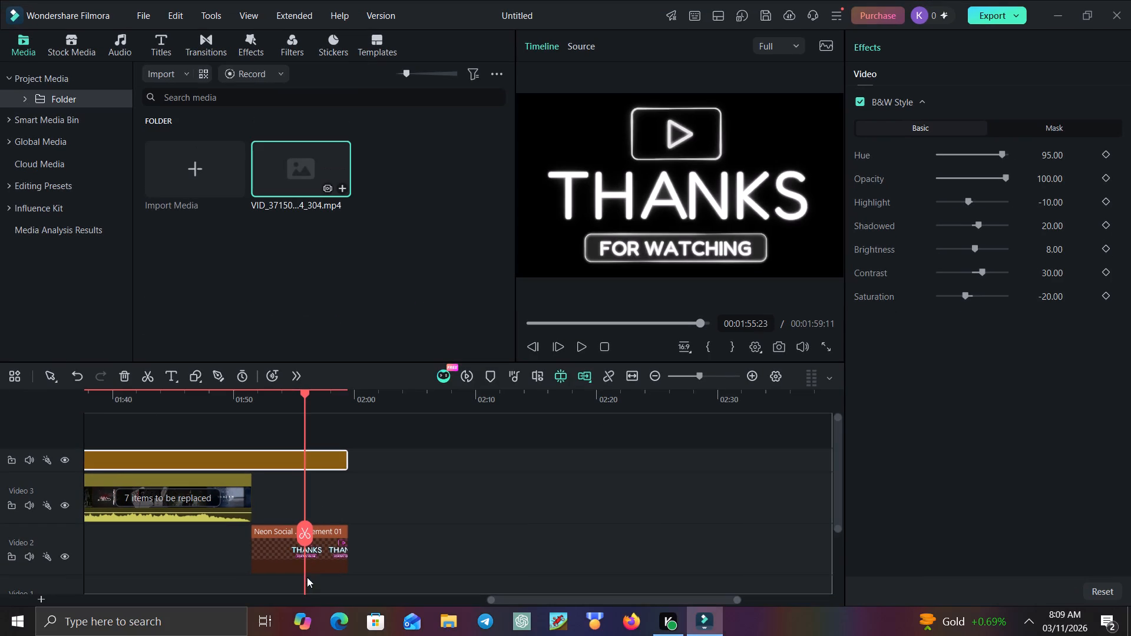
drag(307, 577, 378, 601)
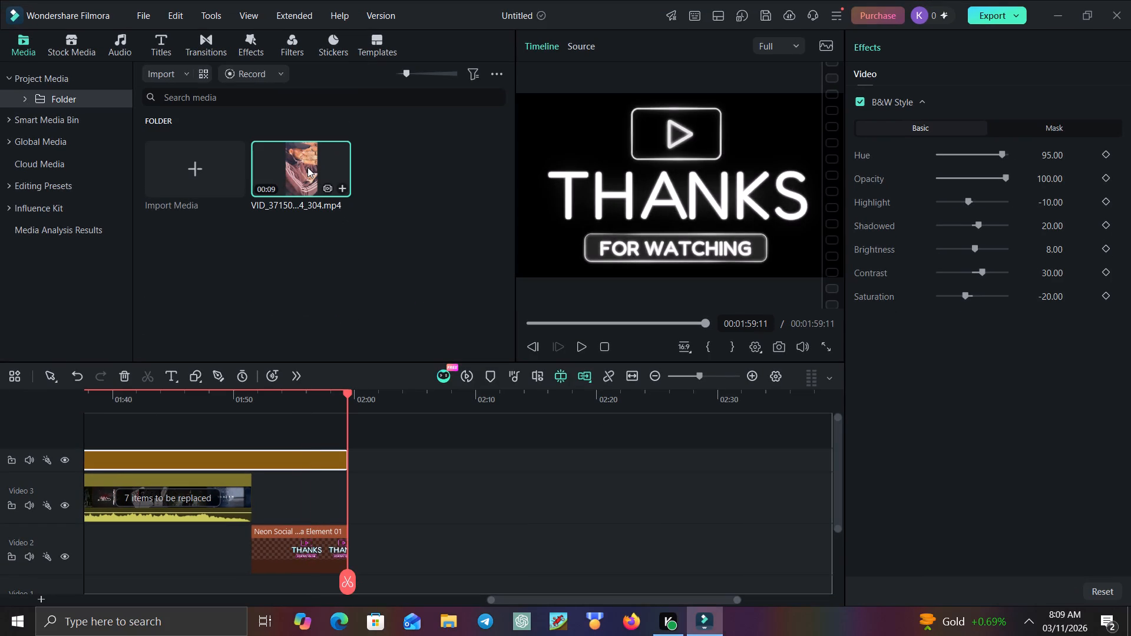
drag(307, 167, 412, 482)
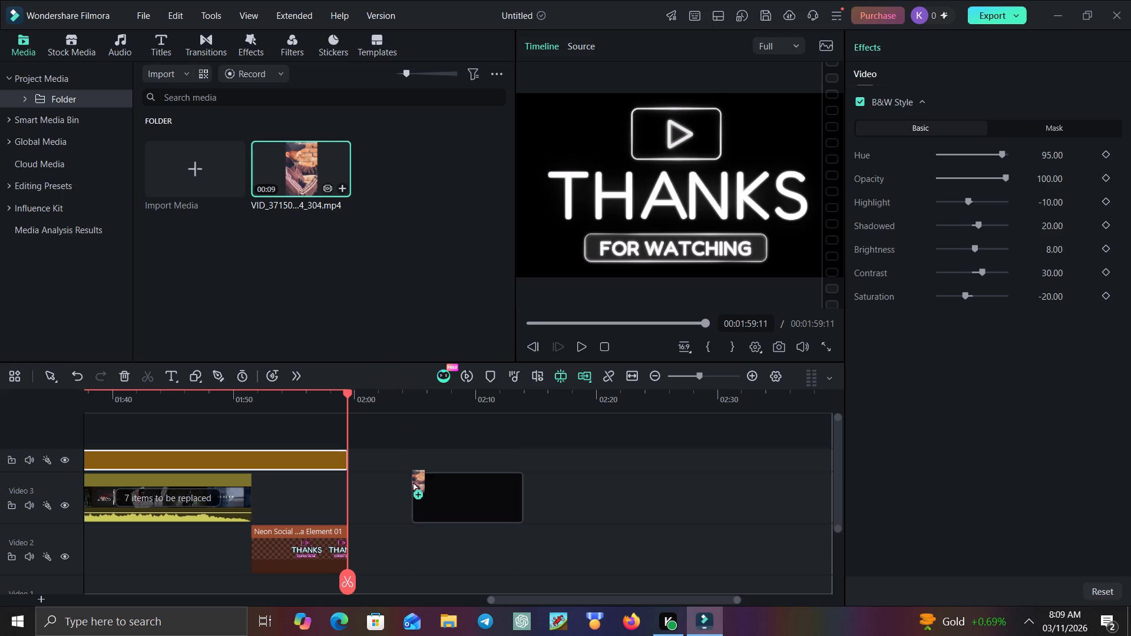
drag(412, 482, 351, 489)
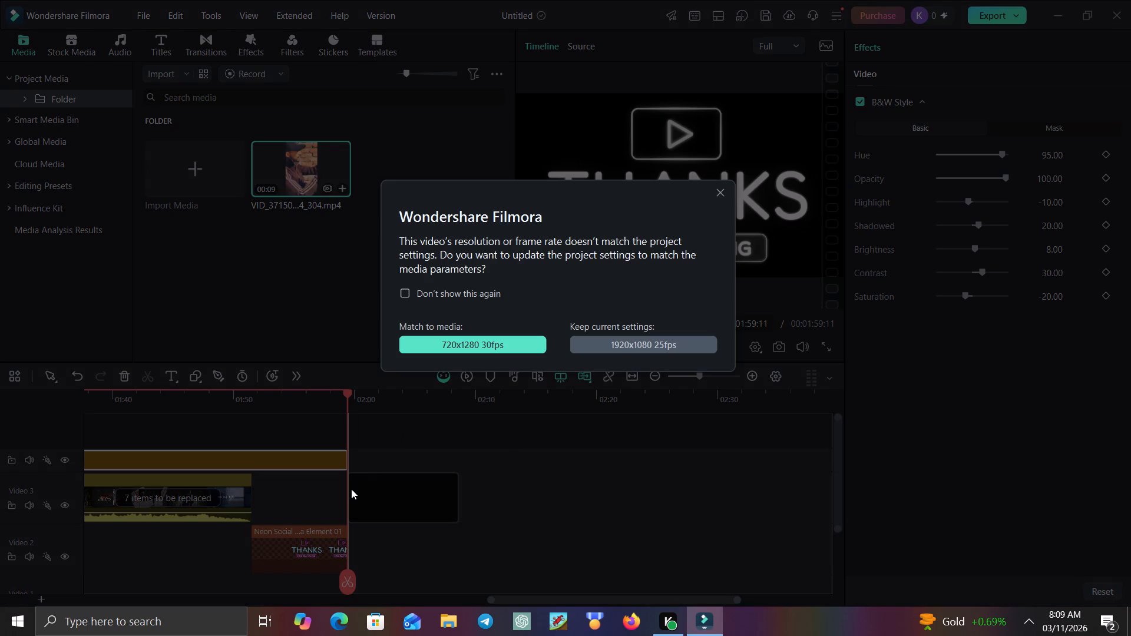
click(441, 340)
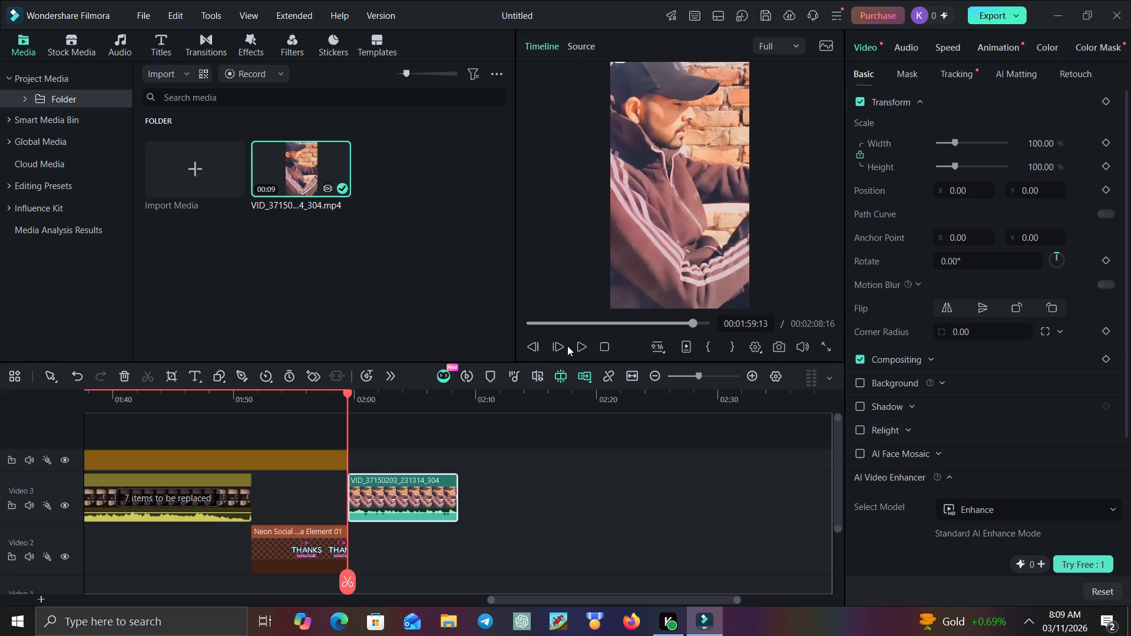
Play back the newly placed video clip from 00:01:59:13 to its end.
click(574, 346)
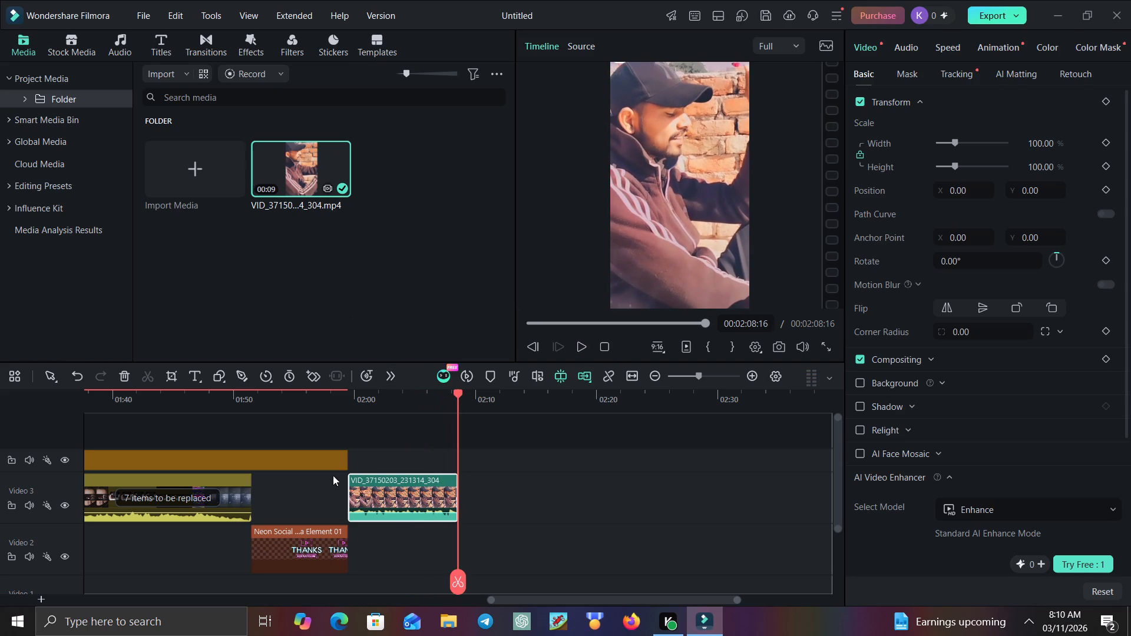
Extend the B&W Style filter over the imported video clip so that it ends at 00:02:08:16.
click(342, 457)
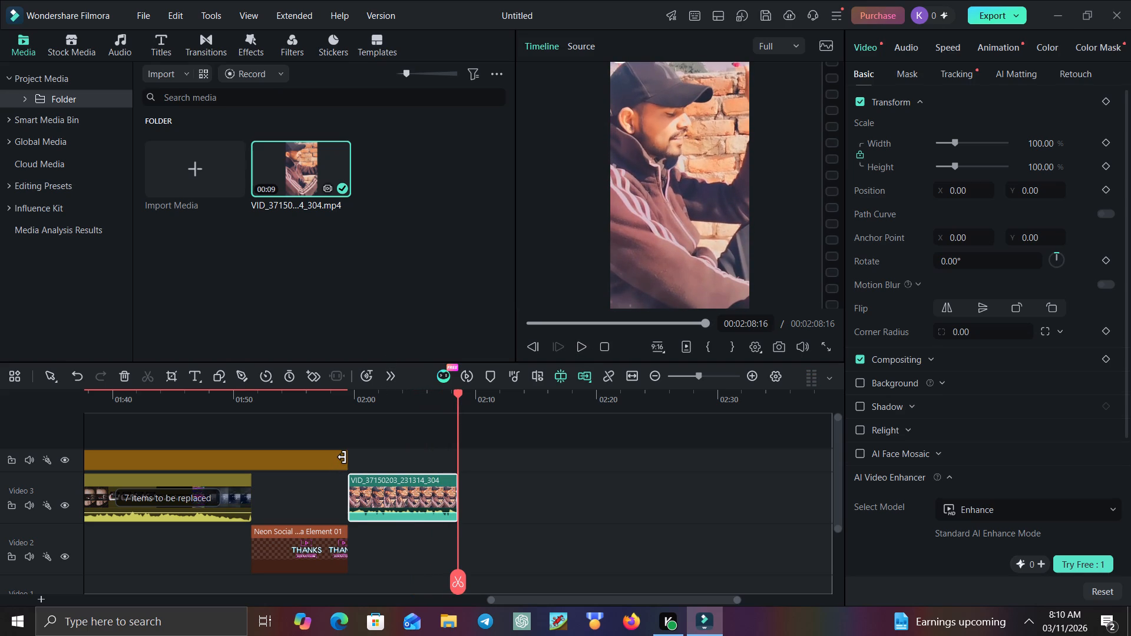
drag(342, 457, 443, 450)
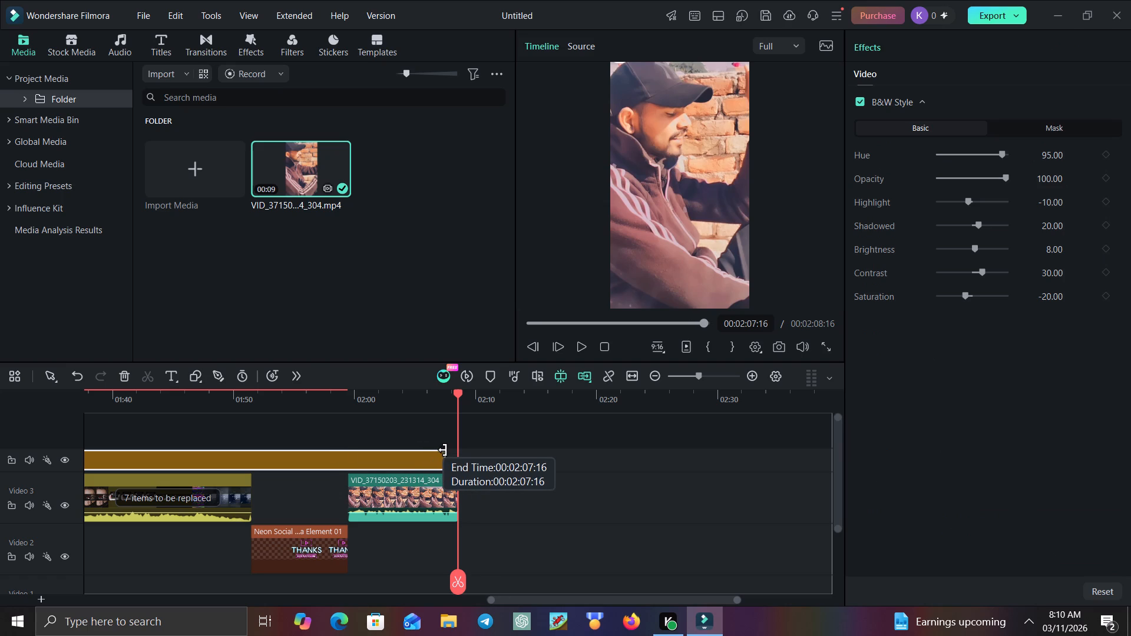
drag(443, 450, 451, 450)
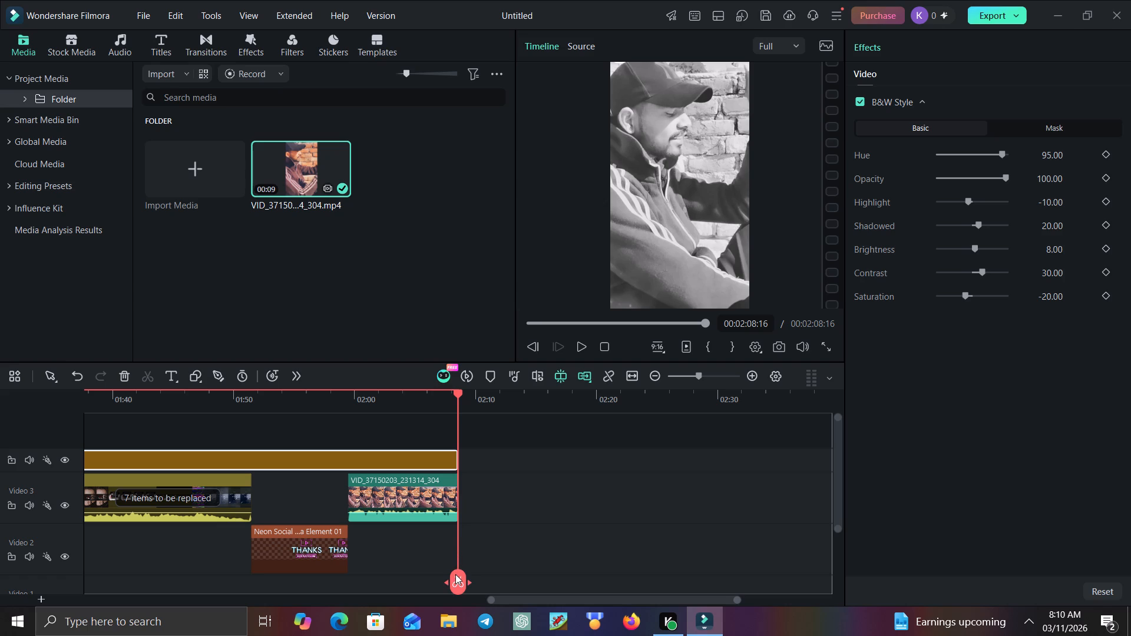
Play back the filtered video clip from 00:02:00:05 to the end of the timeline.
drag(457, 582, 448, 582)
drag(448, 582, 356, 577)
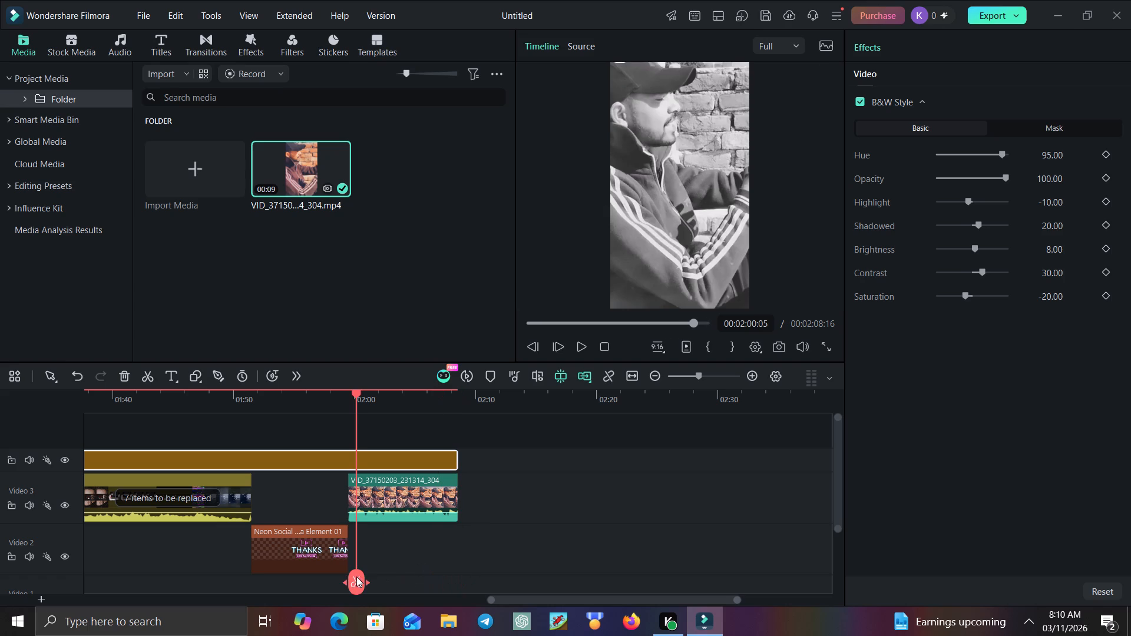
click(584, 350)
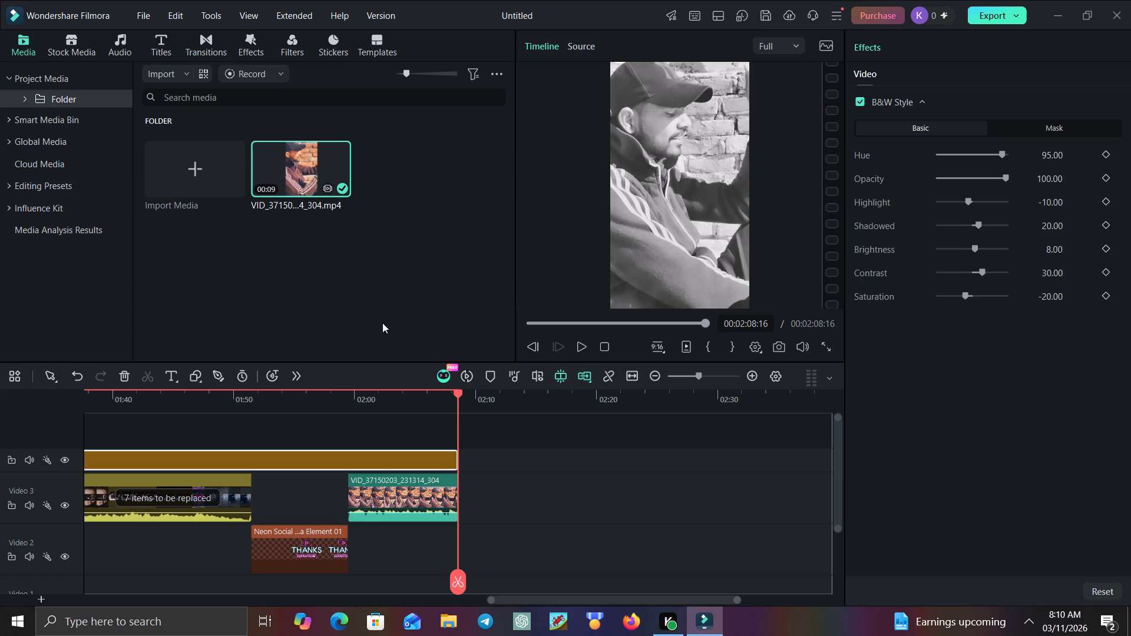
Copy the Thanks for Watching sticker clip on the Video 2 track.
scroll(332, 488, down, 1)
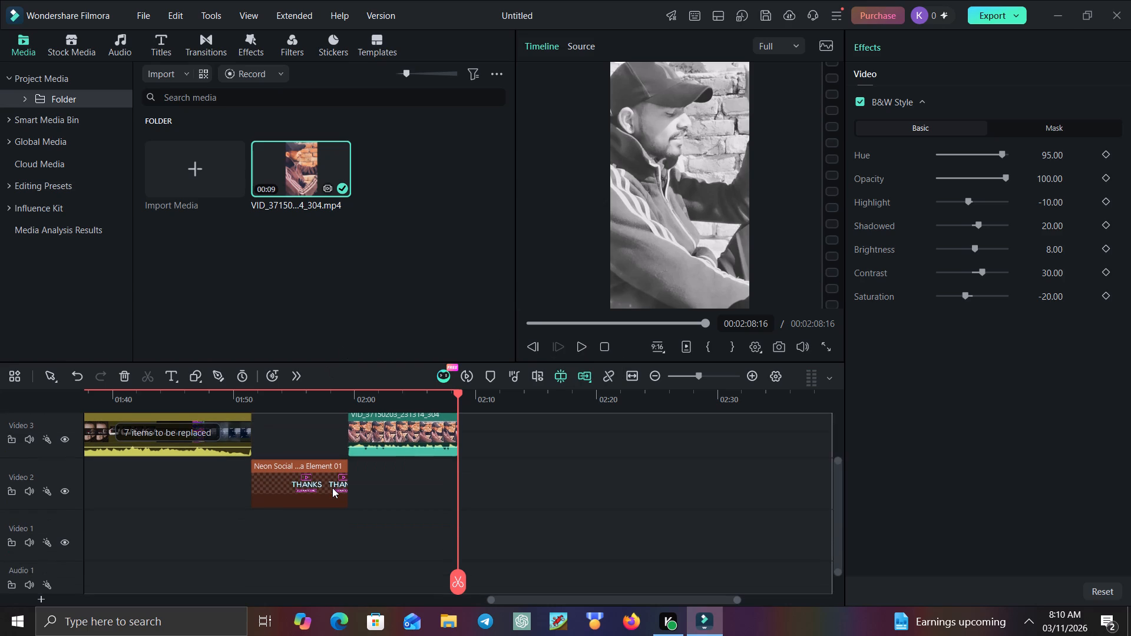
scroll(332, 488, down, 1)
click(332, 488)
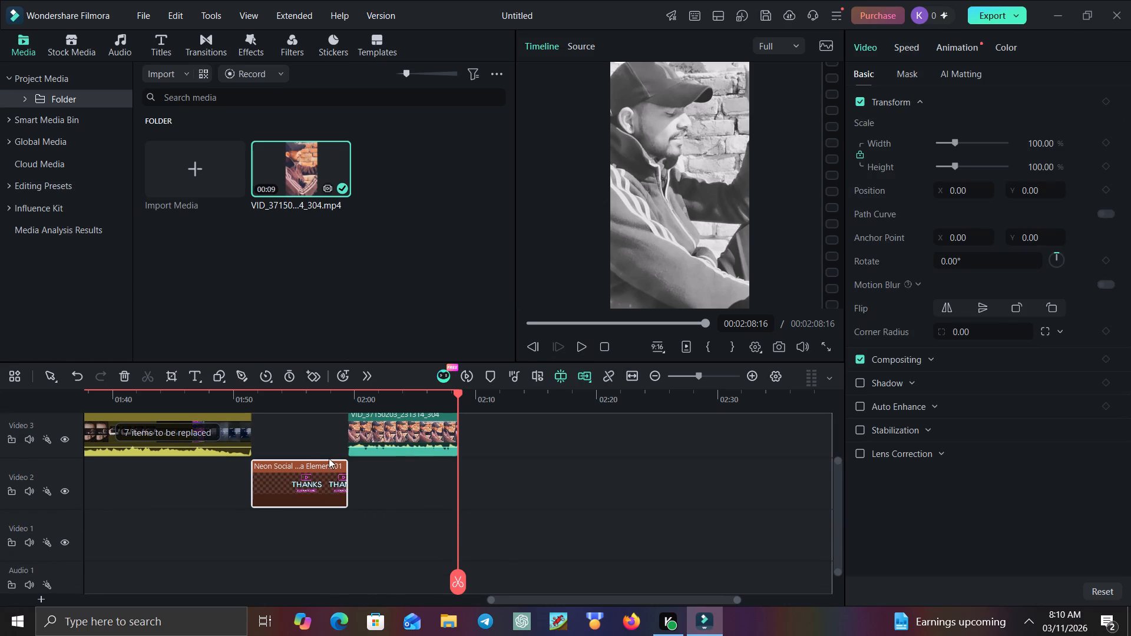
right_click(329, 458)
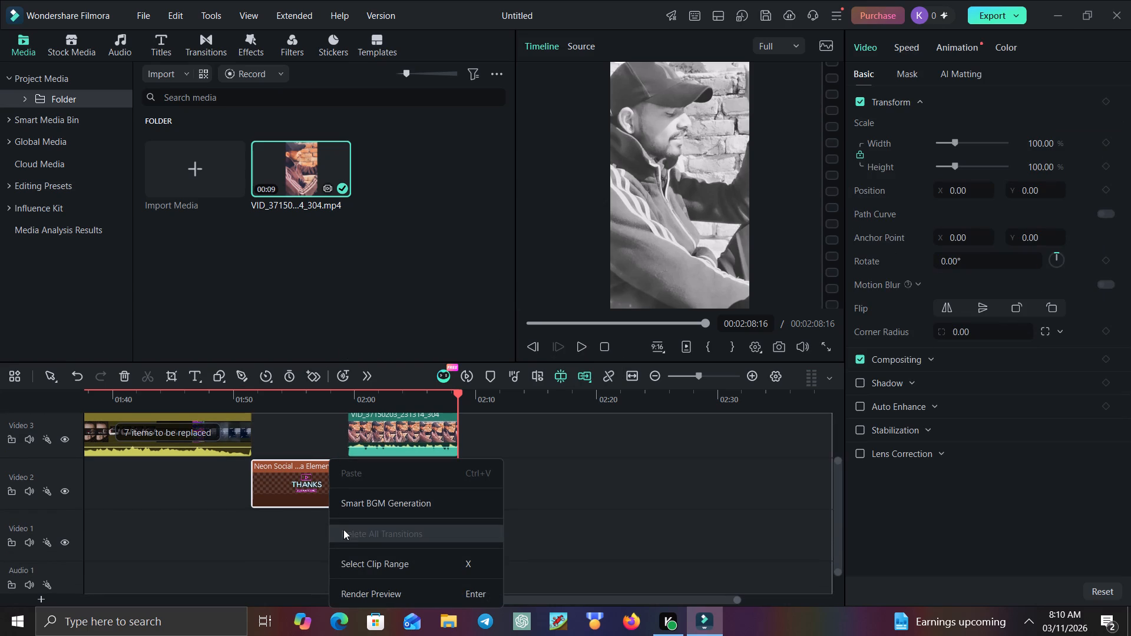
scroll(356, 549, down, 2)
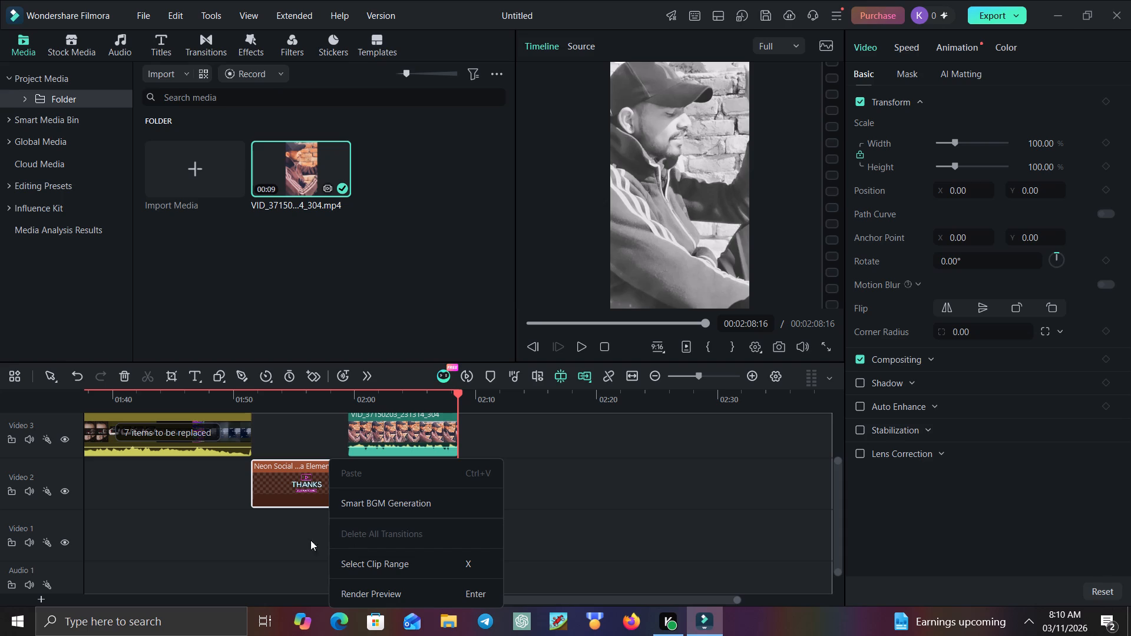
click(283, 487)
click(283, 487)
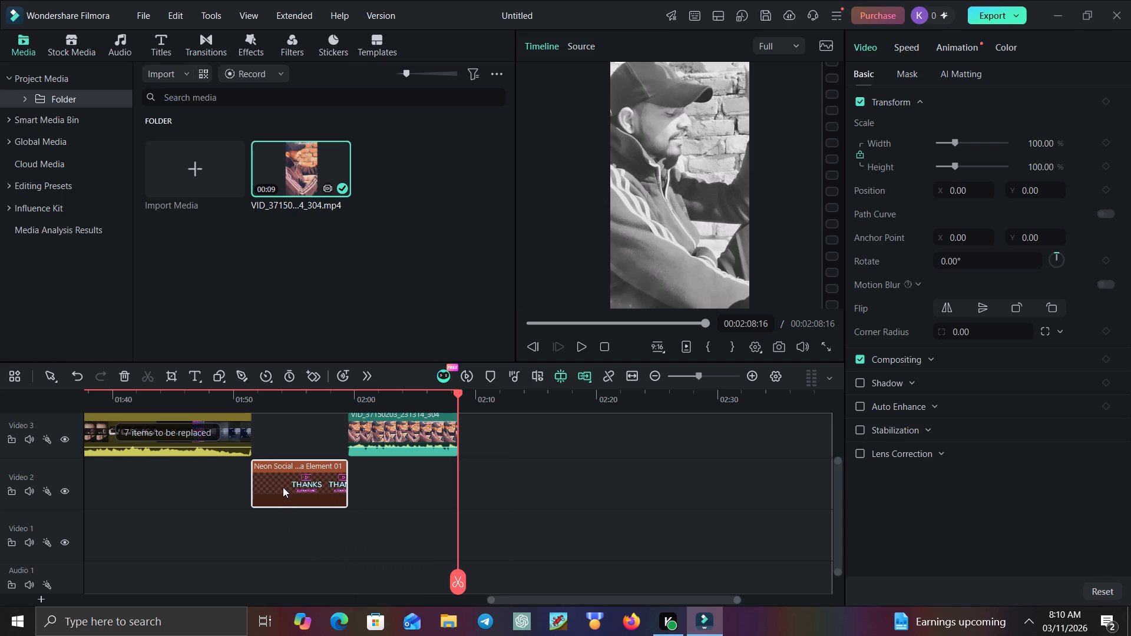
scroll(283, 487, down, 1)
right_click(283, 487)
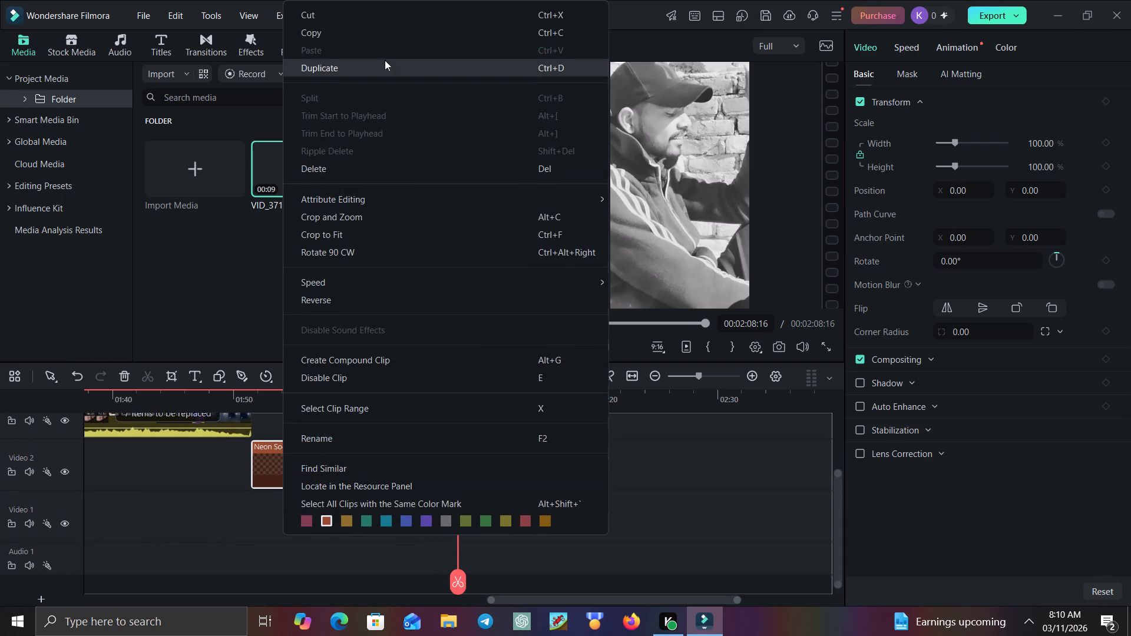
click(386, 32)
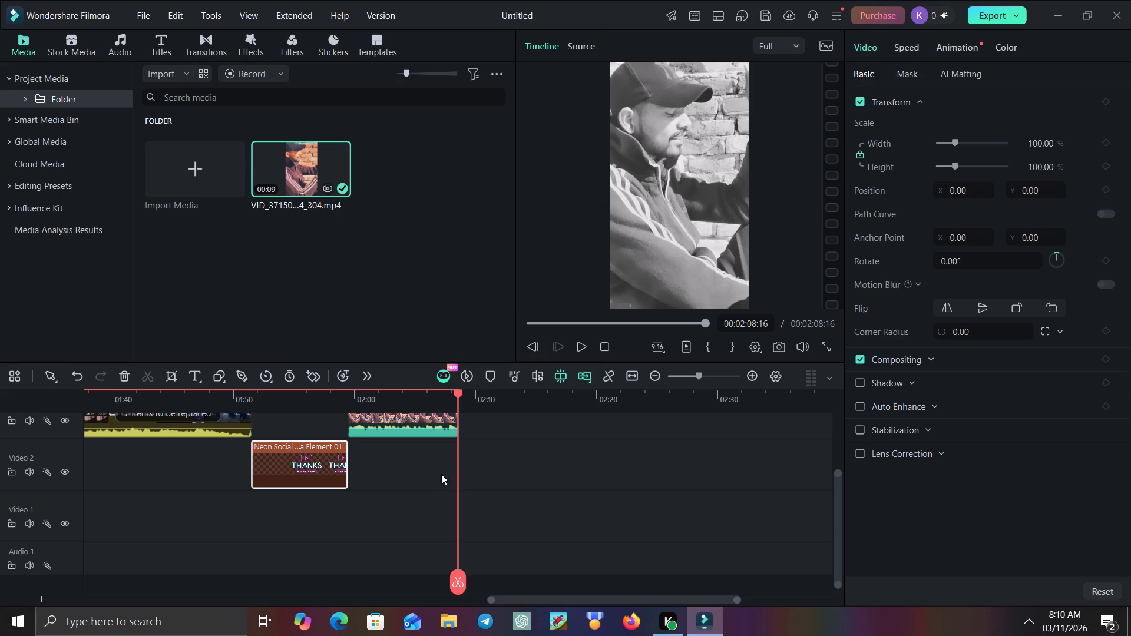
Duplicate the Thanks for Watching sticker clip on the Video 2 track, placing the duplicate at 00:02:08:16, right after the imported video clip.
click(459, 473)
right_click(451, 436)
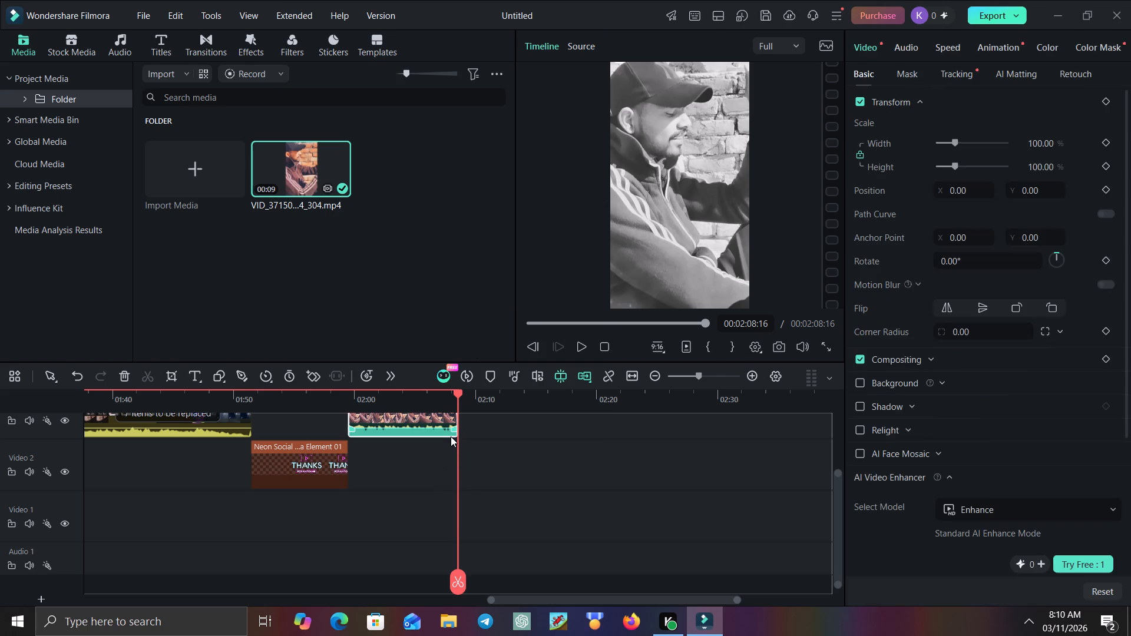
click(418, 496)
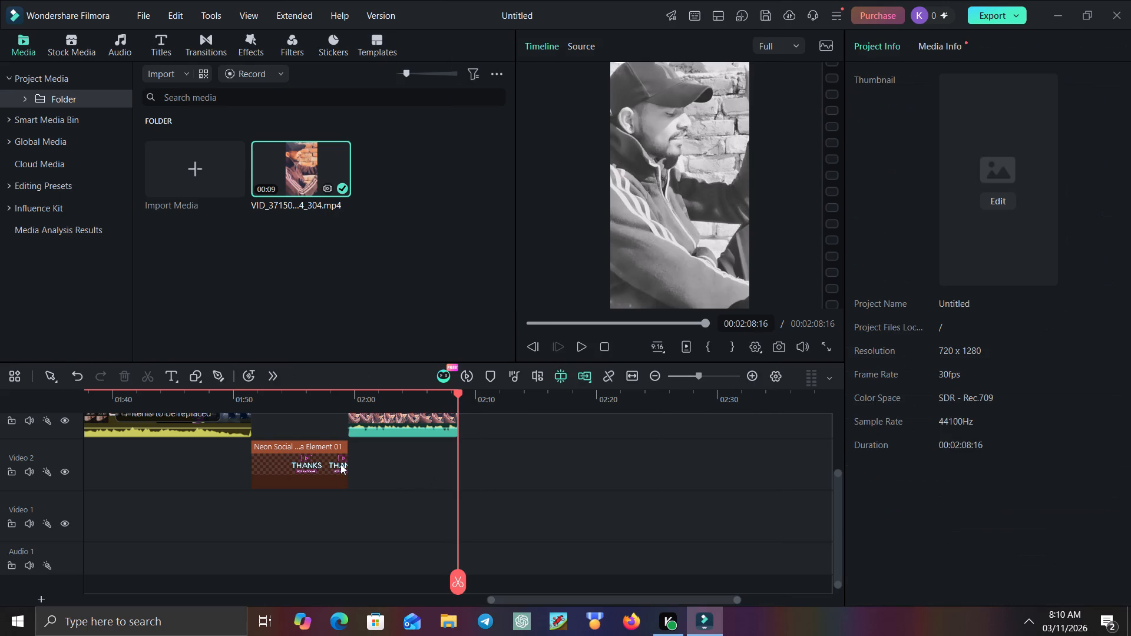
click(340, 464)
right_click(340, 464)
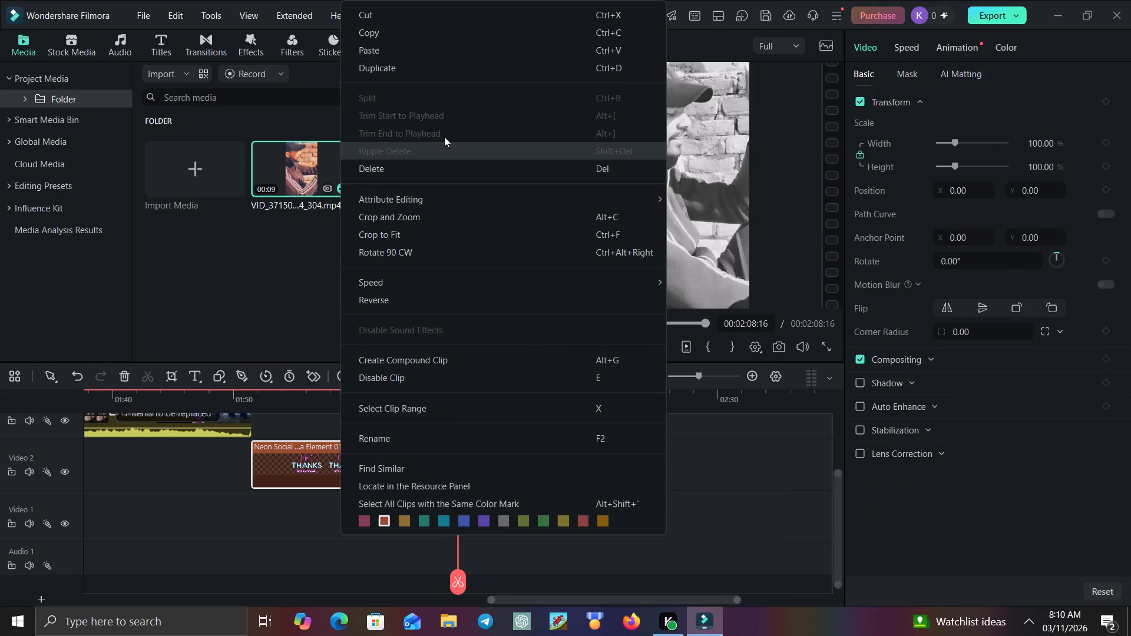
click(445, 66)
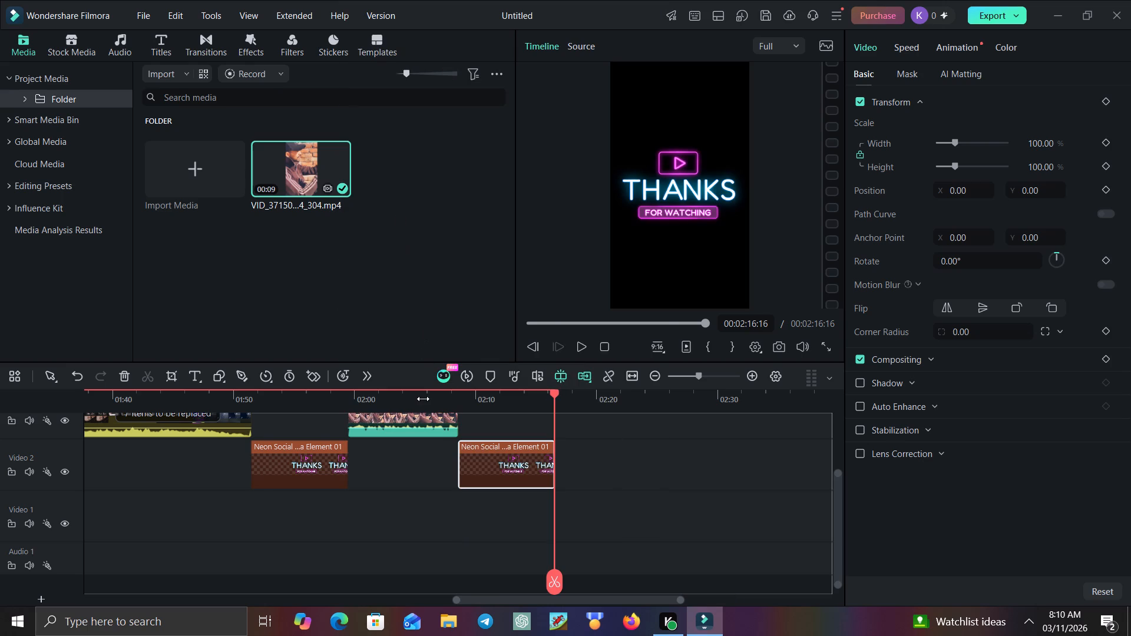
Extend the B&W Style filter over the duplicated Thanks for Watching sticker so that it ends at 00:02:16:16.
scroll(421, 483, up, 1)
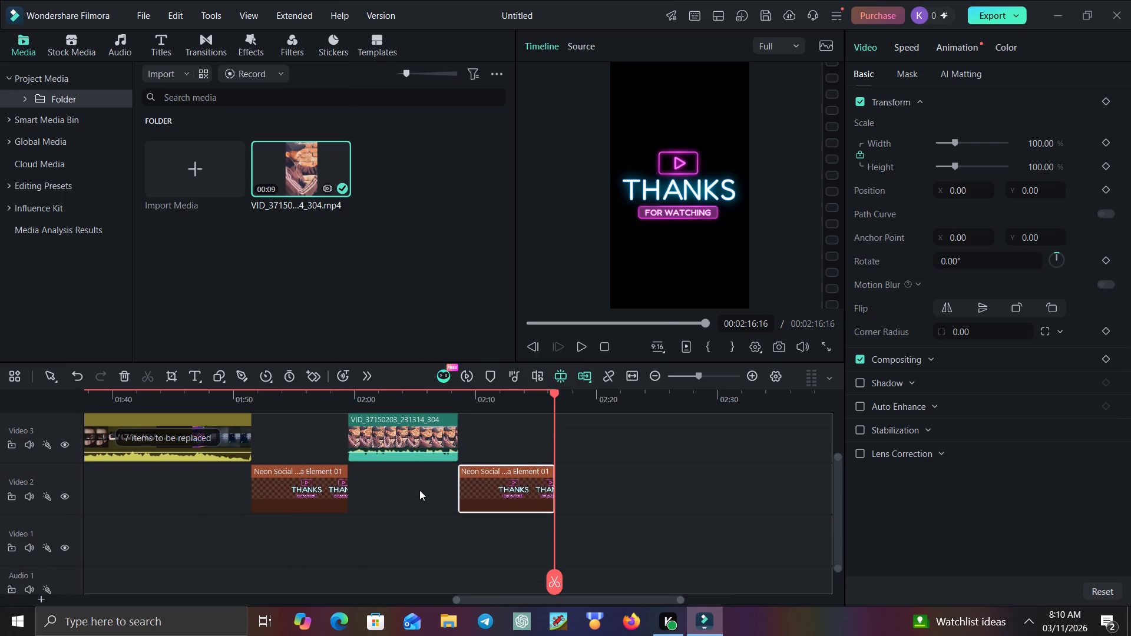
scroll(419, 490, up, 2)
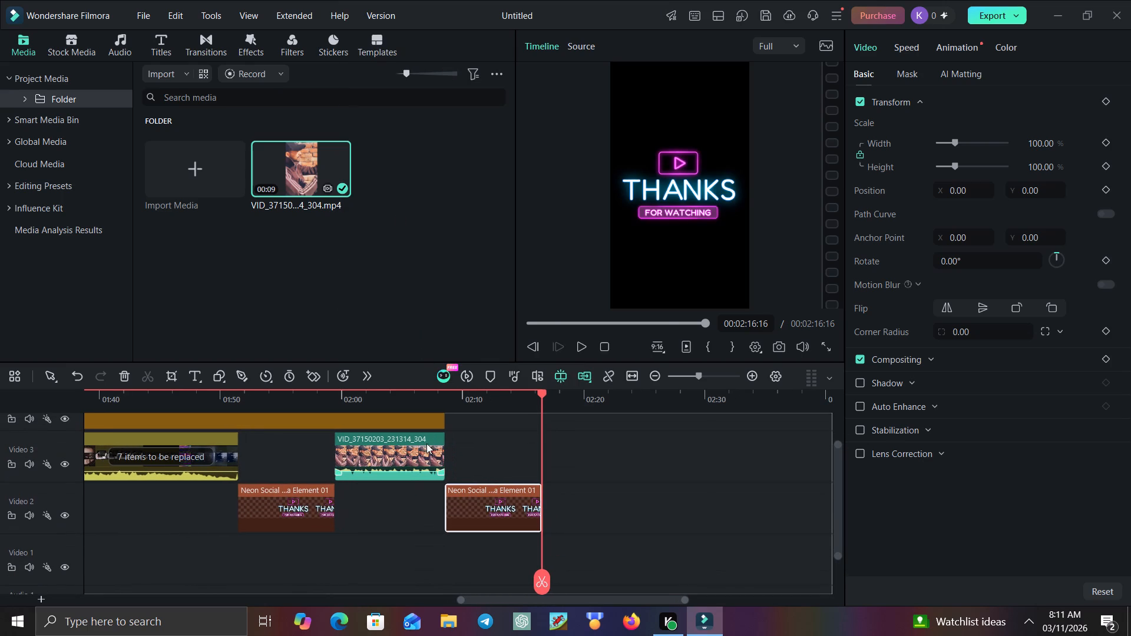
click(439, 417)
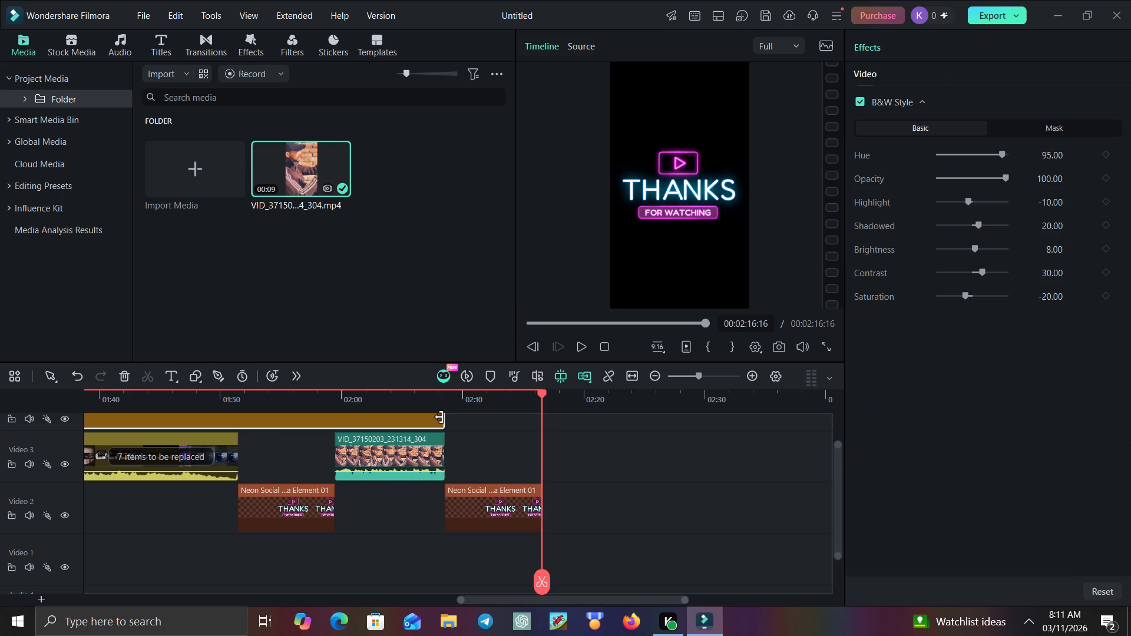
drag(439, 417, 530, 422)
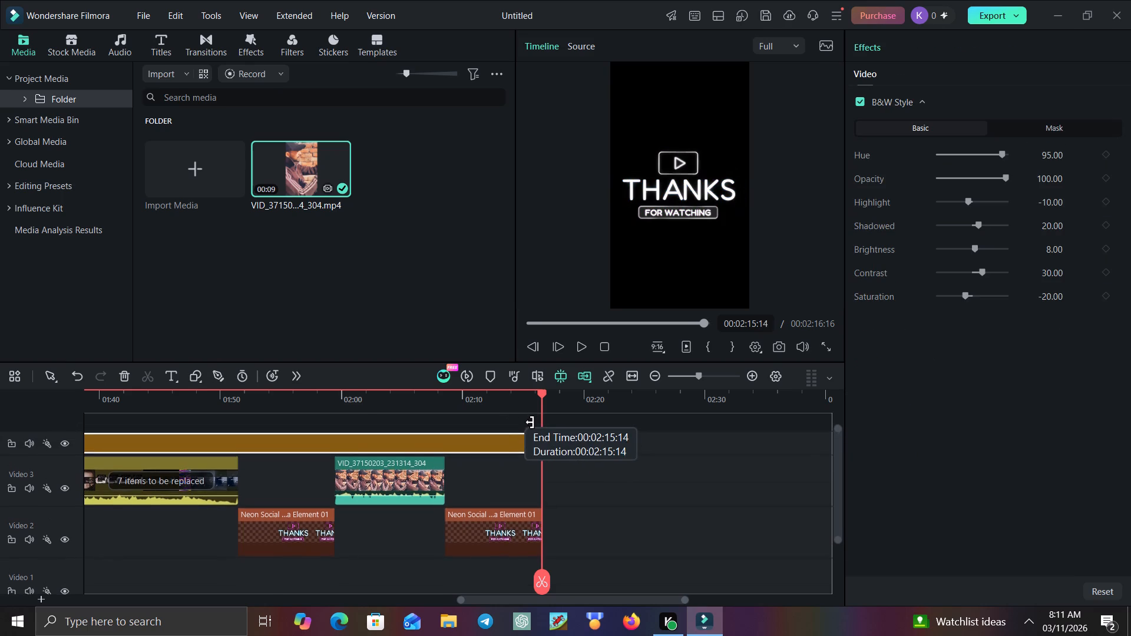
drag(530, 422, 537, 423)
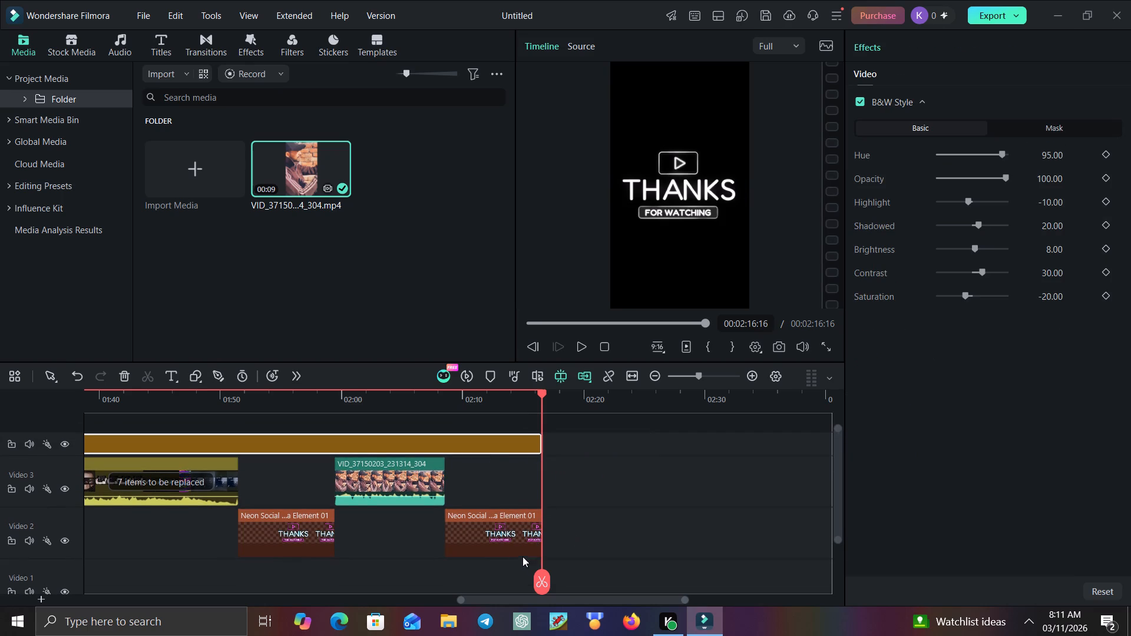
Play back the filtered Thanks for Watching sticker from 00:02:11:24 to the end of the timeline.
drag(541, 569, 533, 569)
drag(533, 569, 484, 569)
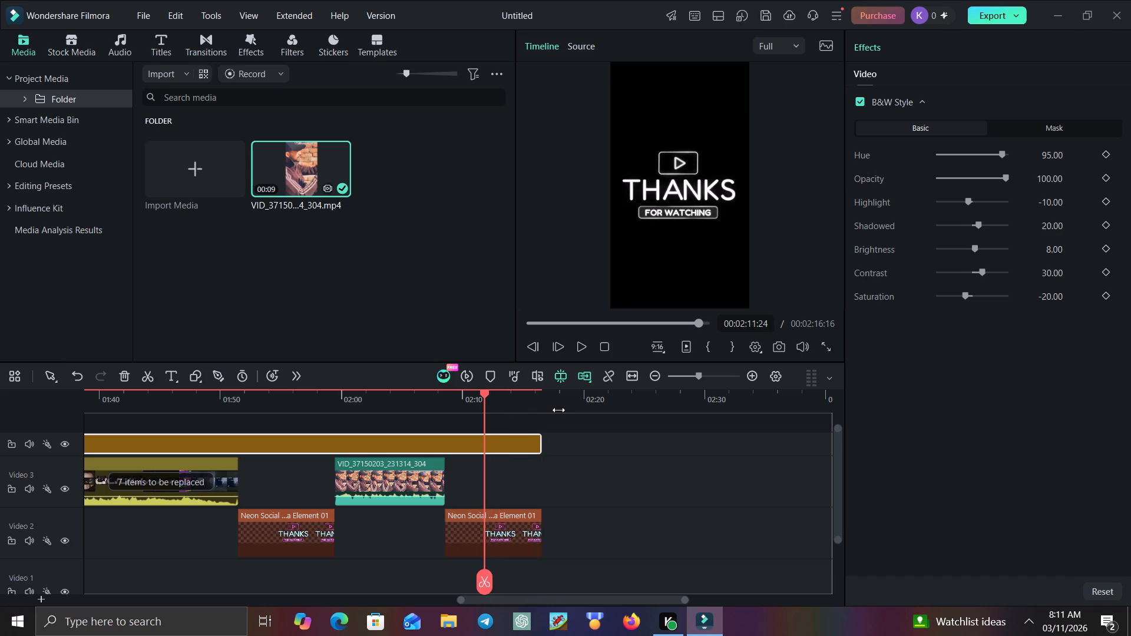
click(576, 353)
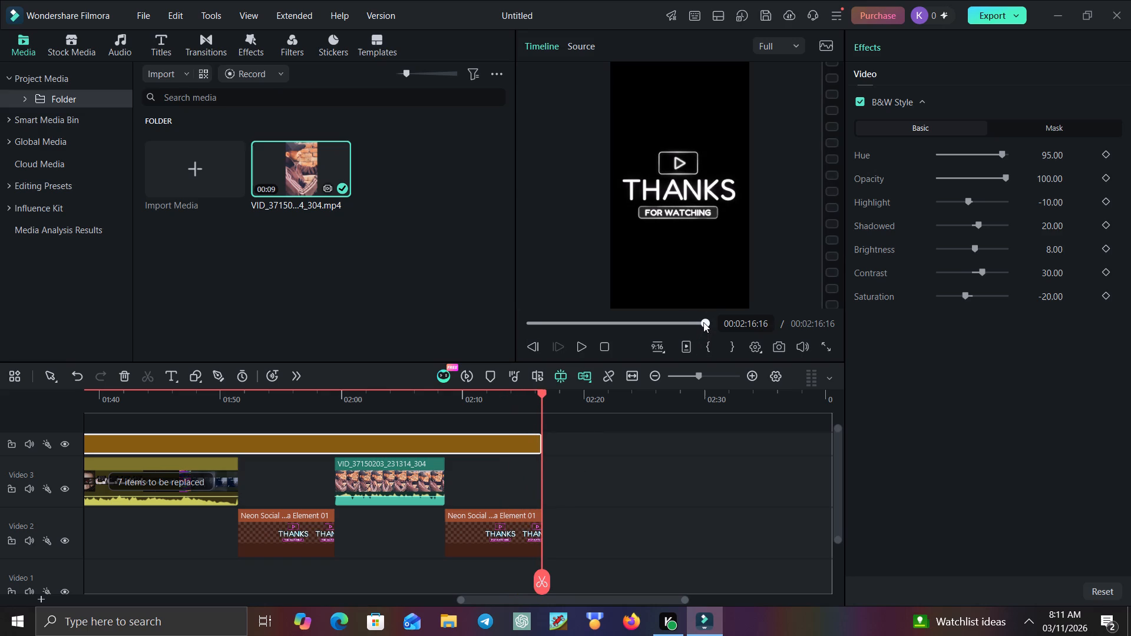
Return the playhead to the start of the timeline at 00:00:00:00.
drag(703, 322, 424, 337)
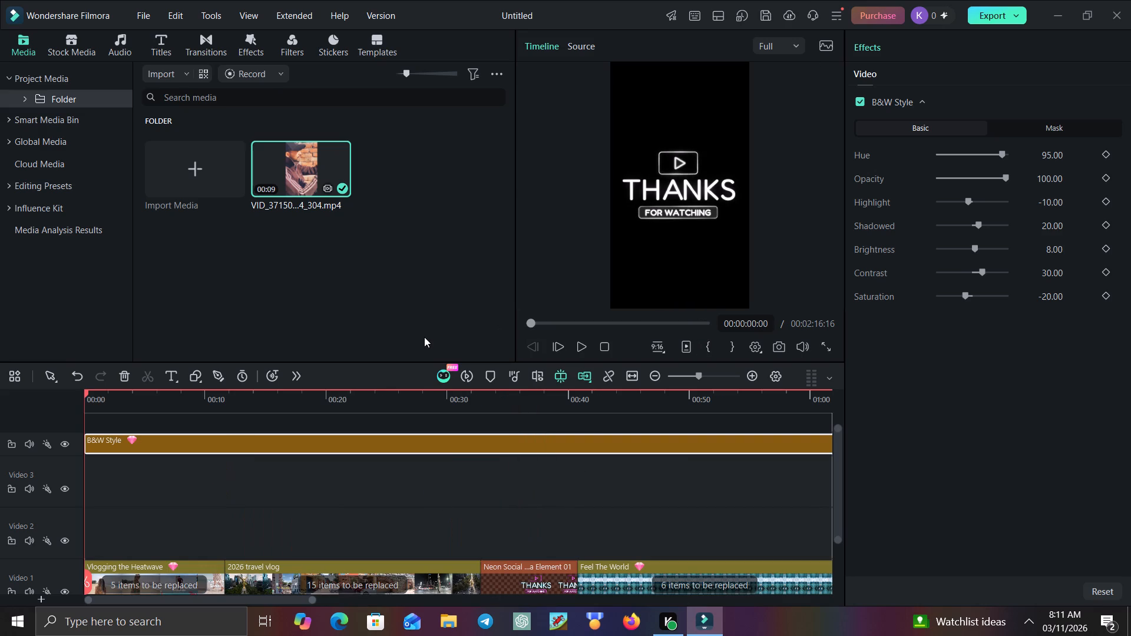